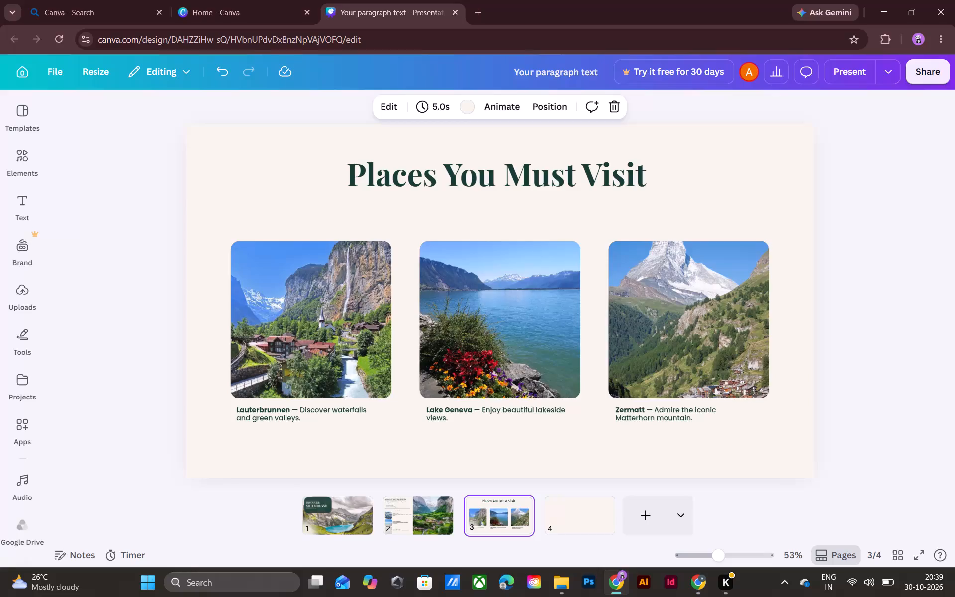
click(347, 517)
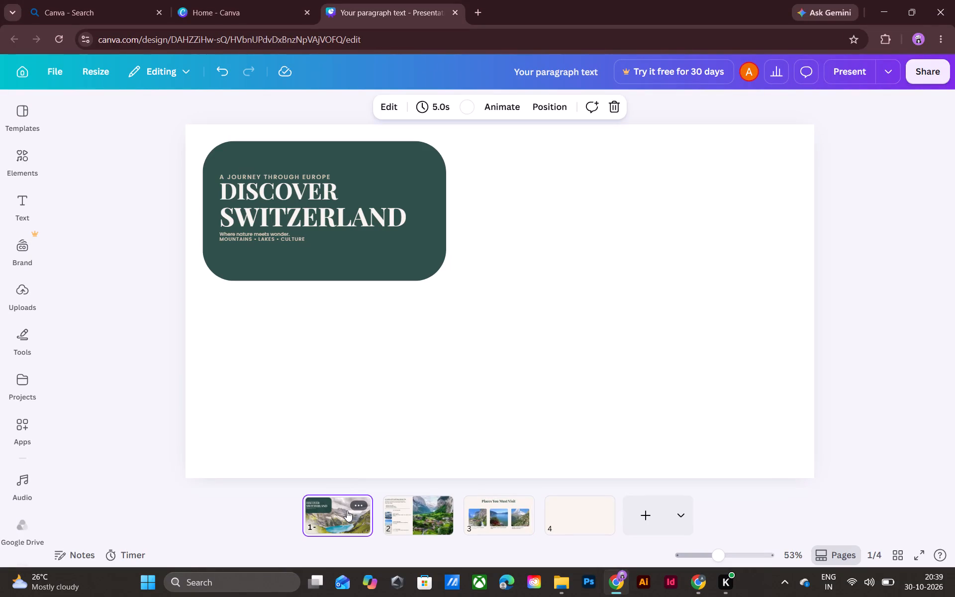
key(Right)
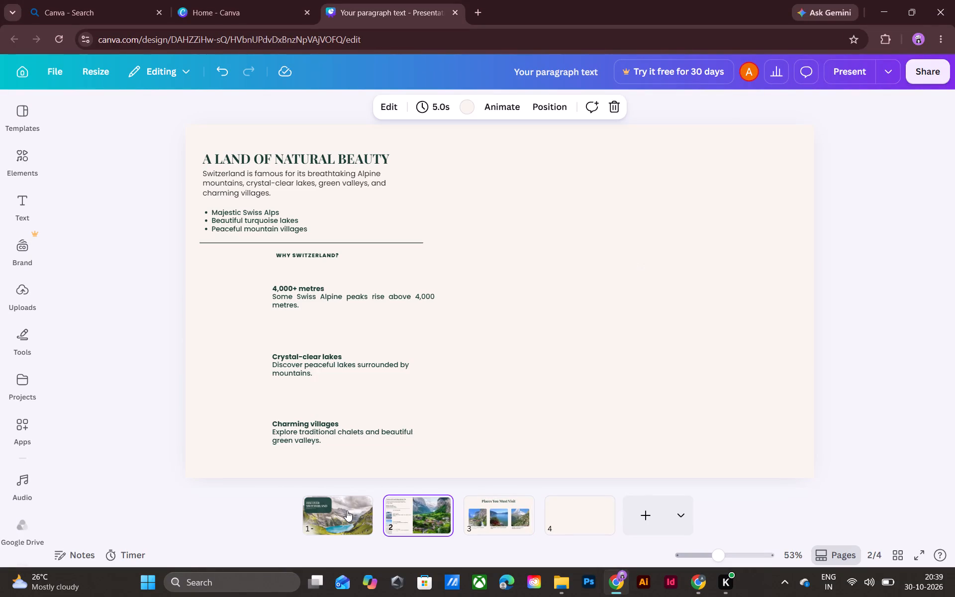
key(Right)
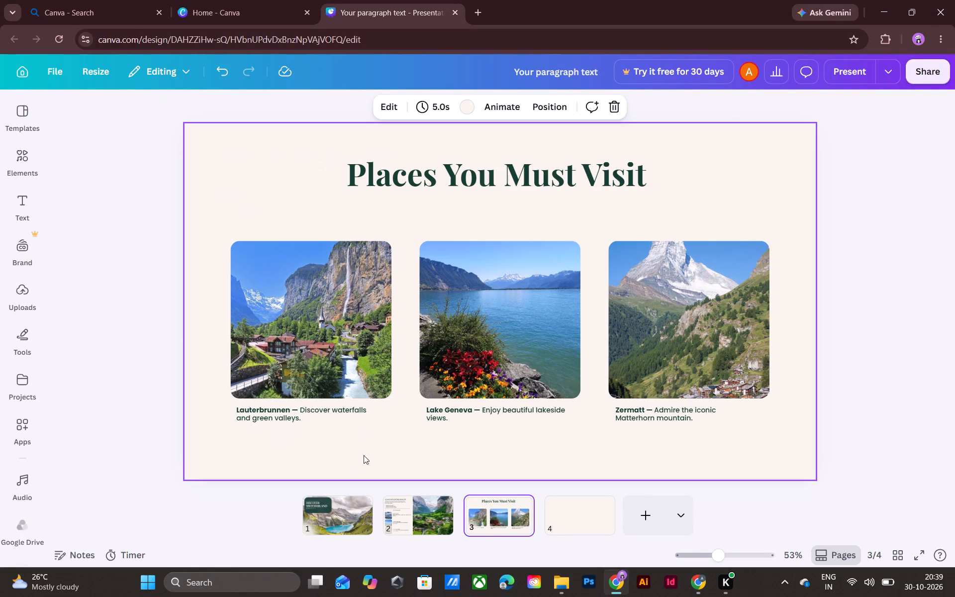
click(578, 514)
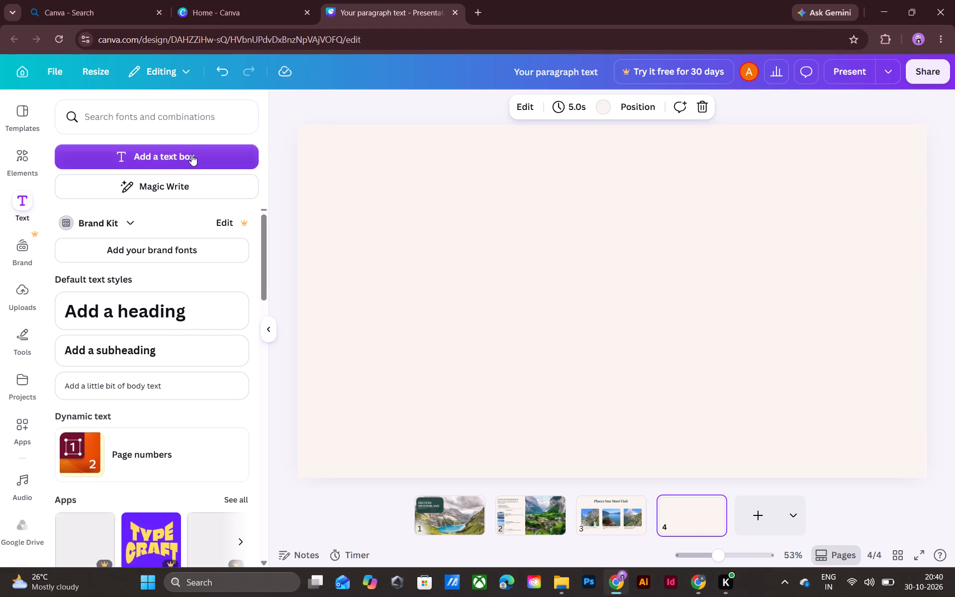
click(191, 155)
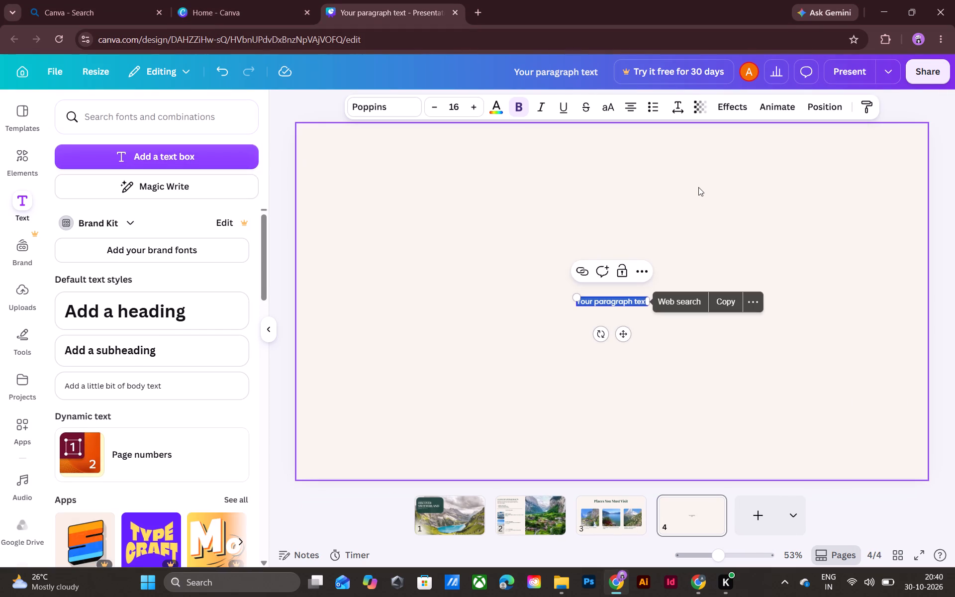
key(ctrl+v)
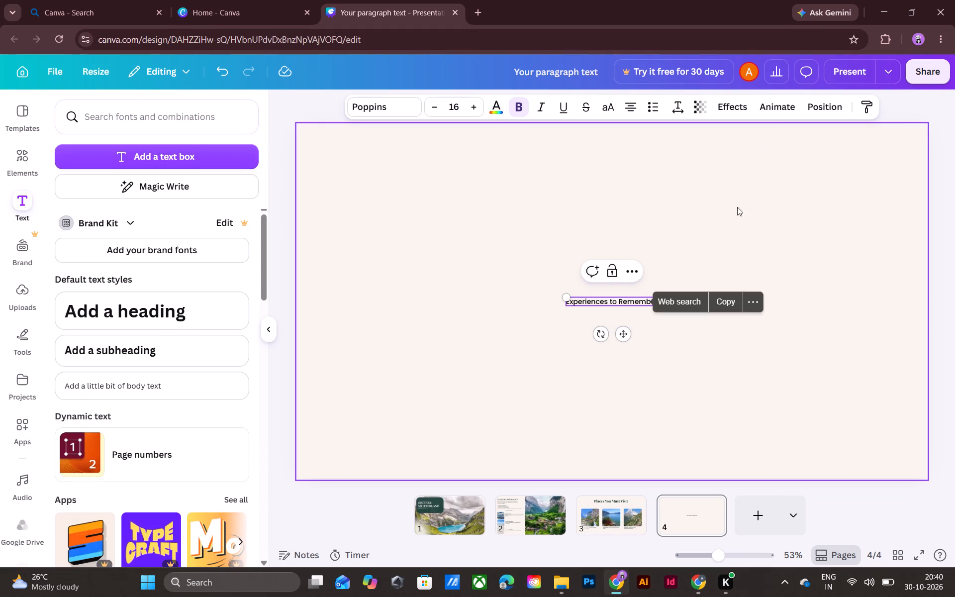
Set the page 4 title in Playfair Display Bold at font size 50.
click(386, 105)
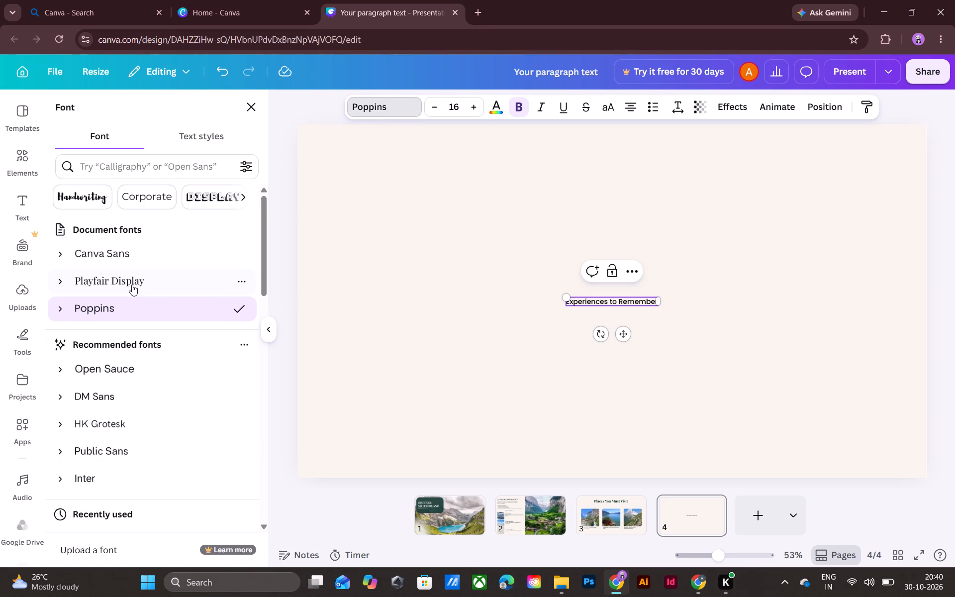
click(132, 285)
click(61, 283)
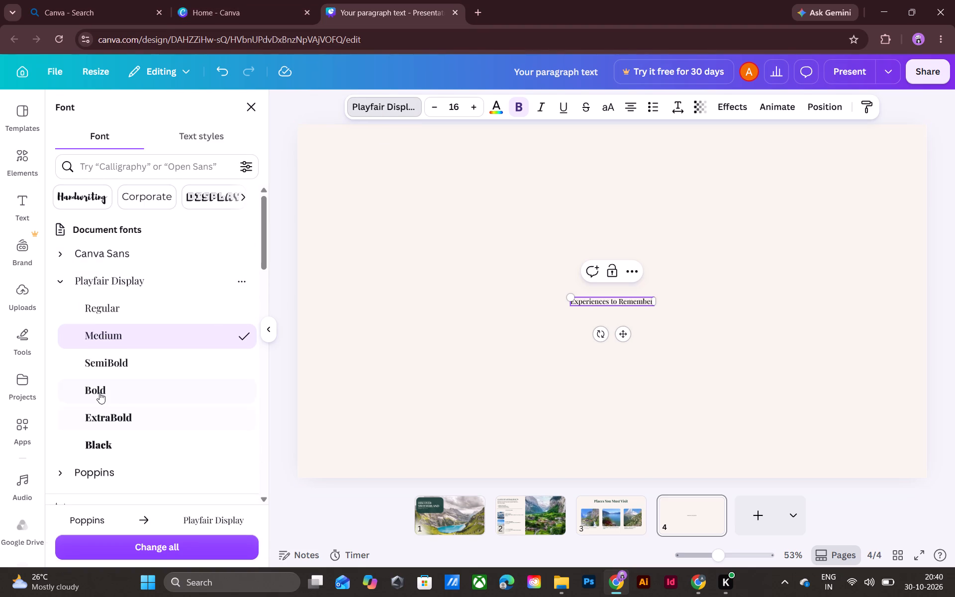
click(99, 393)
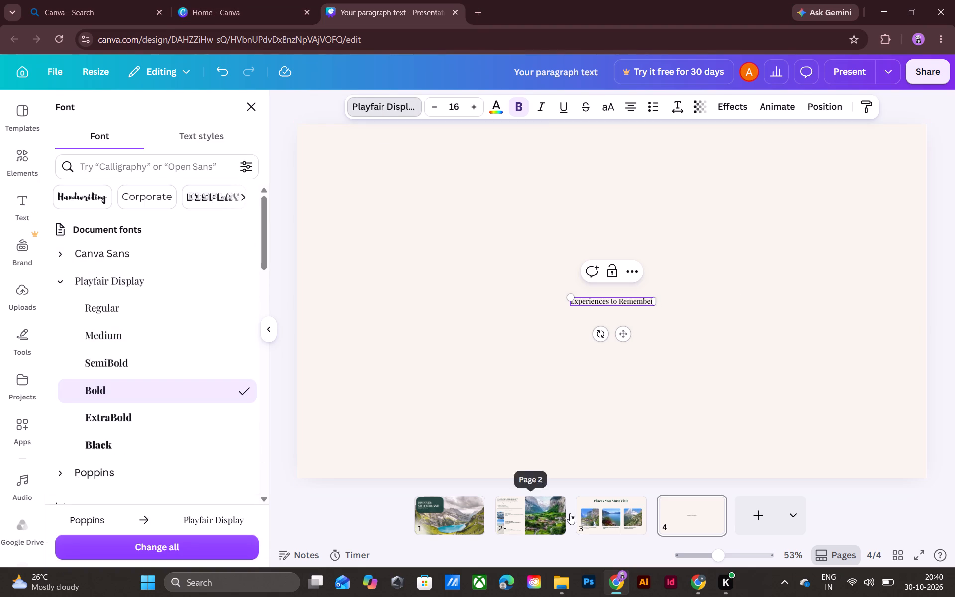
drag(472, 110, 474, 143)
click(474, 111)
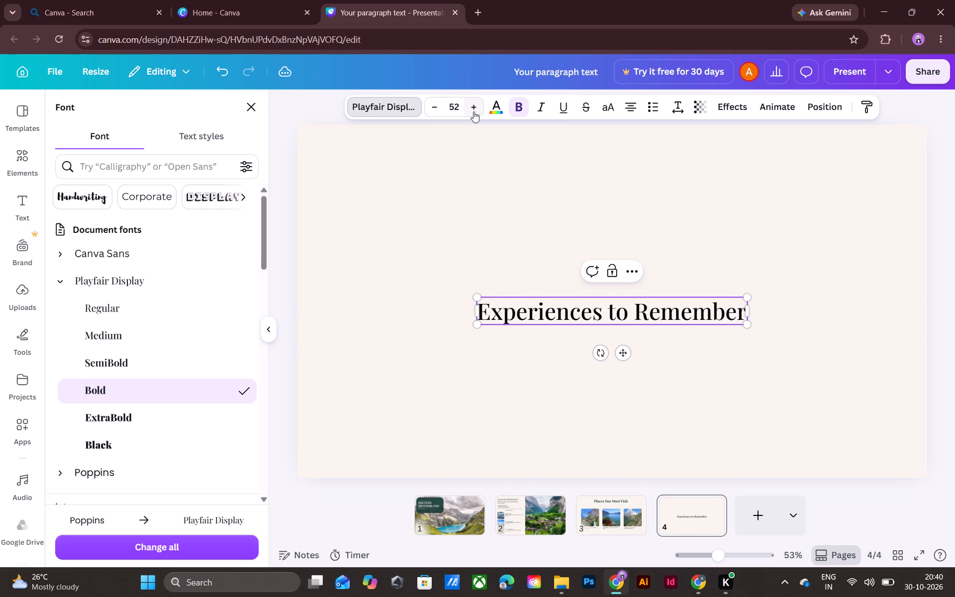
double_click(436, 102)
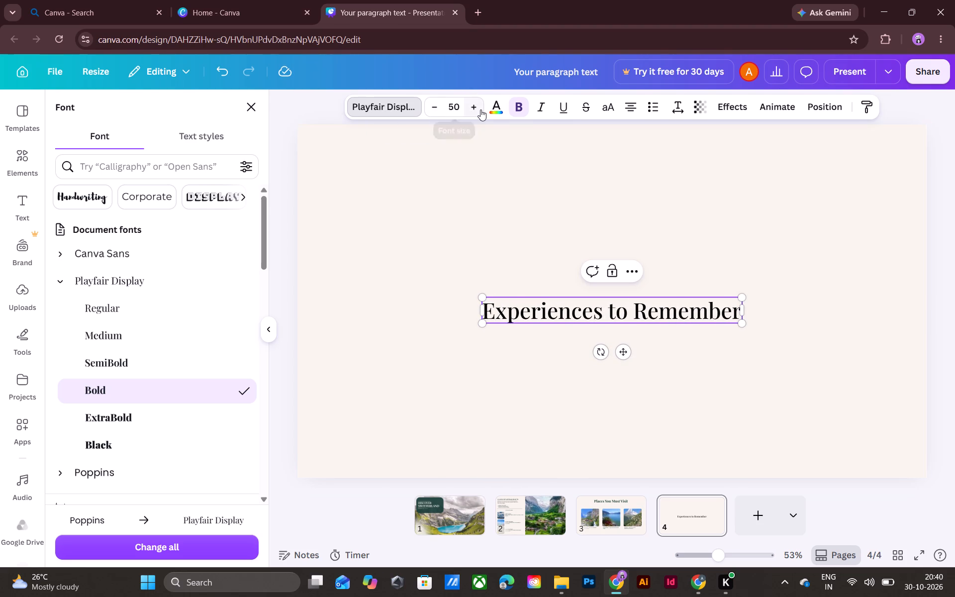
Recolour the whole "Experiences to Remember" title with the design's dark green text colour.
click(491, 109)
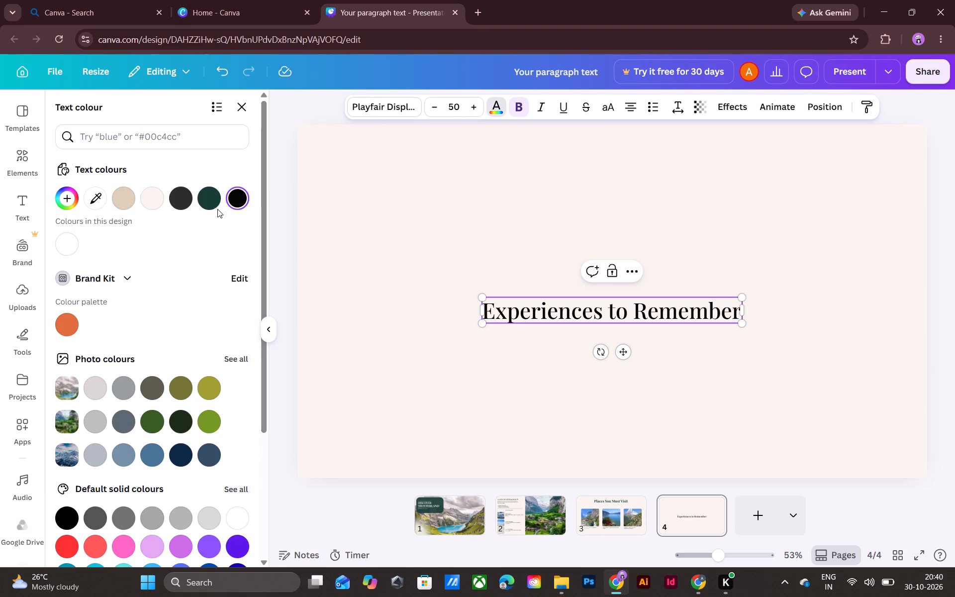
click(215, 206)
click(367, 296)
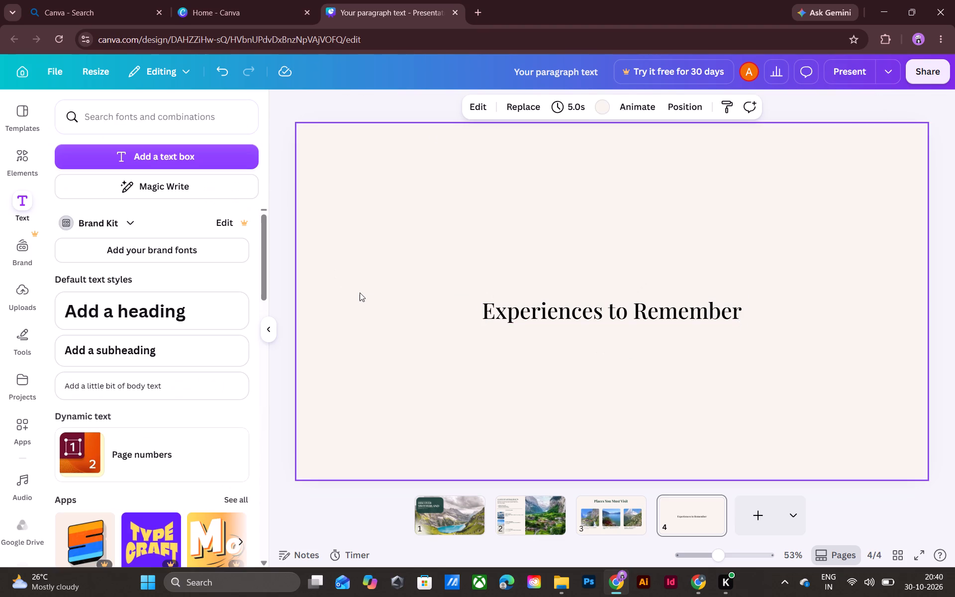
double_click(602, 319)
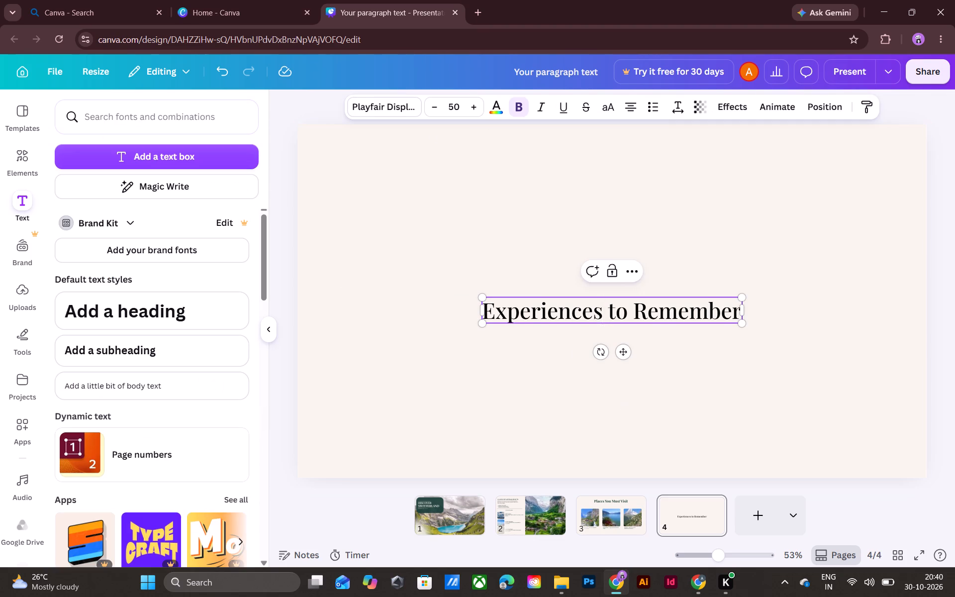
key(ctrl+a)
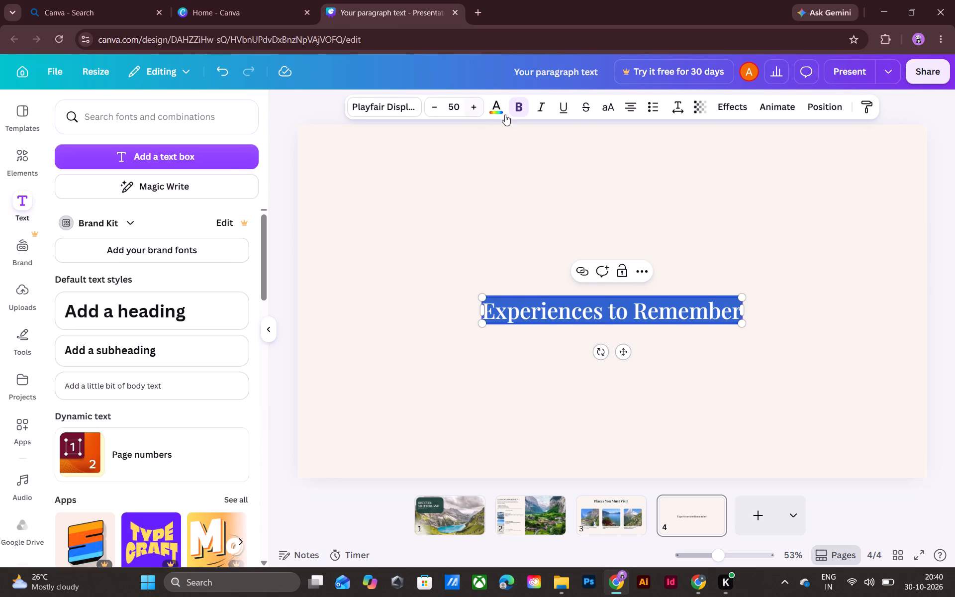
click(488, 114)
click(204, 204)
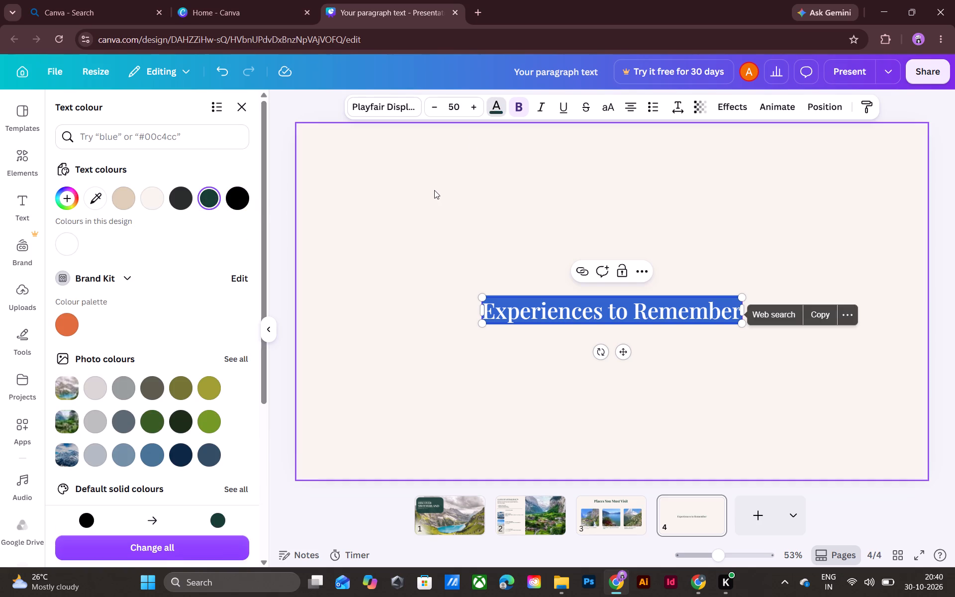
click(435, 190)
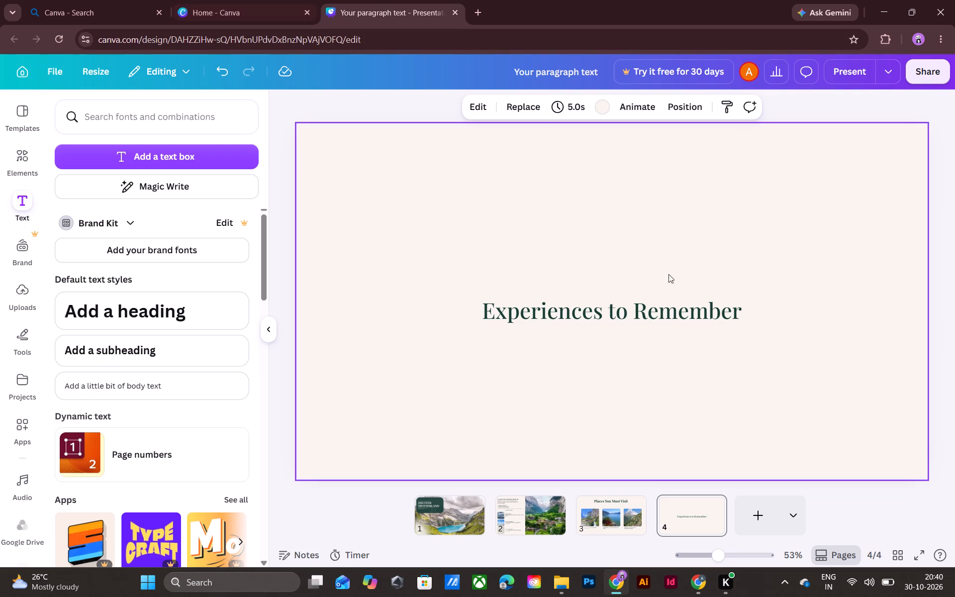
Move the "Experiences to Remember" title to the top margin of page 4, centred horizontally.
click(636, 316)
drag(636, 316, 572, 177)
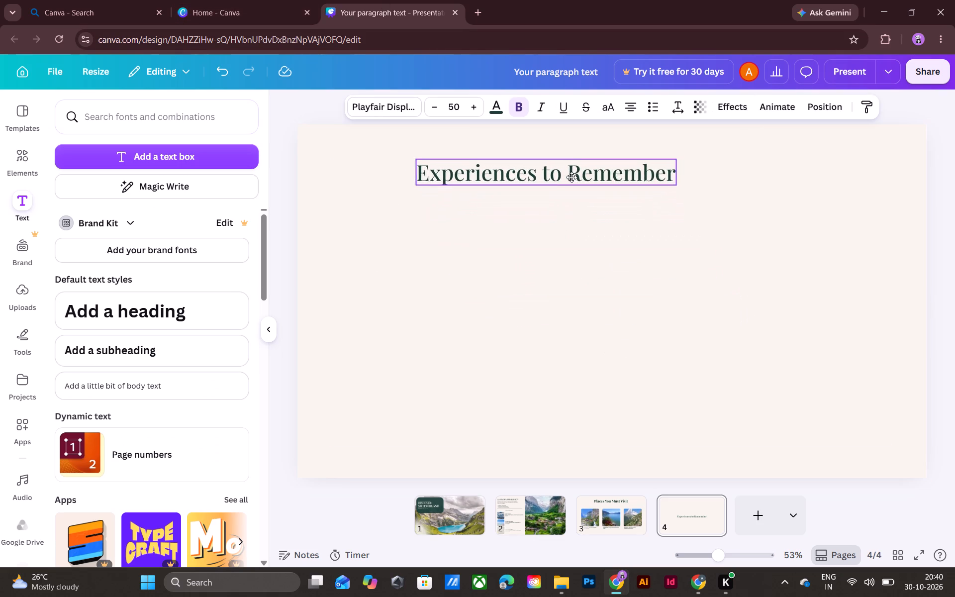
drag(572, 177, 627, 173)
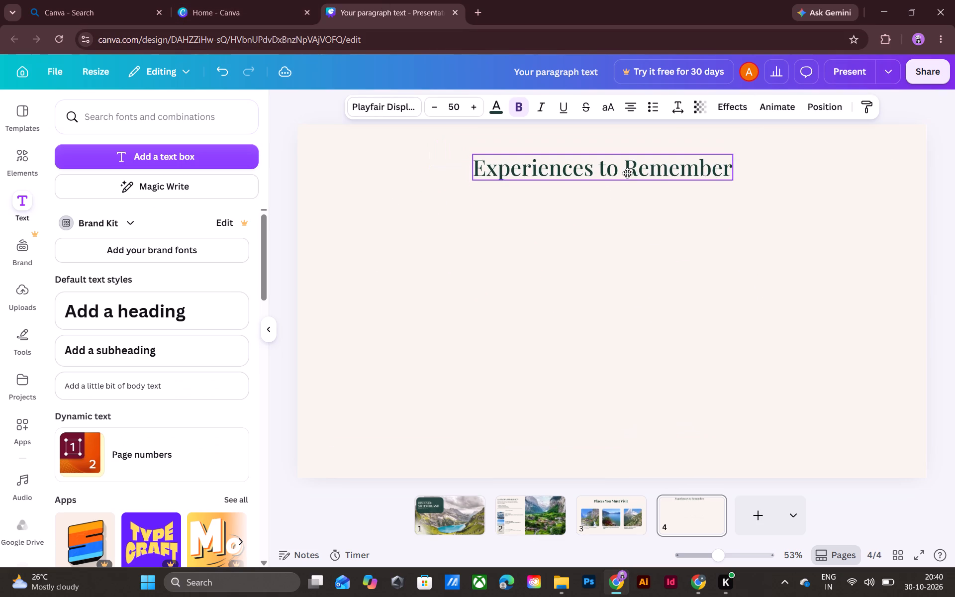
drag(627, 173, 628, 180)
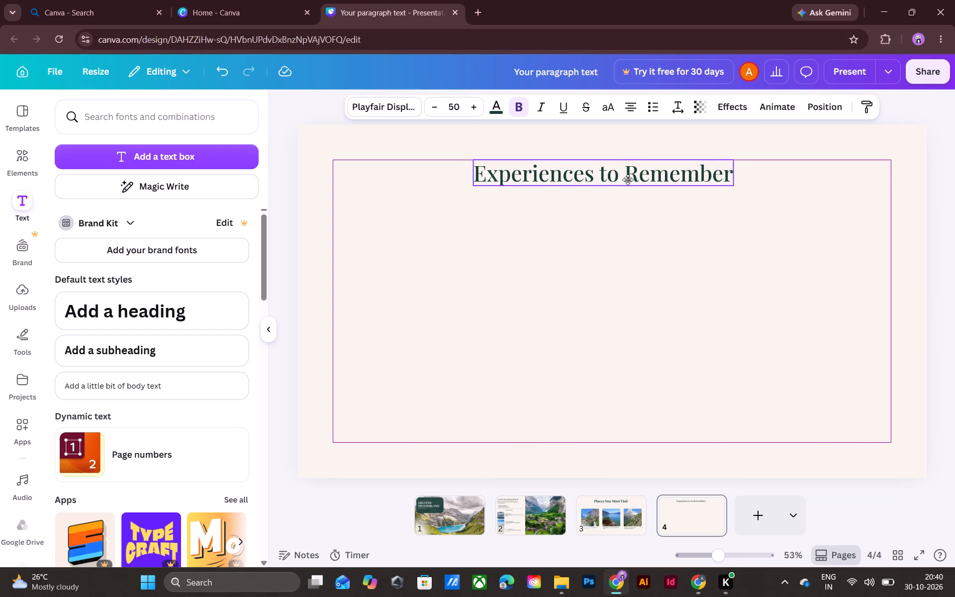
drag(628, 180, 623, 180)
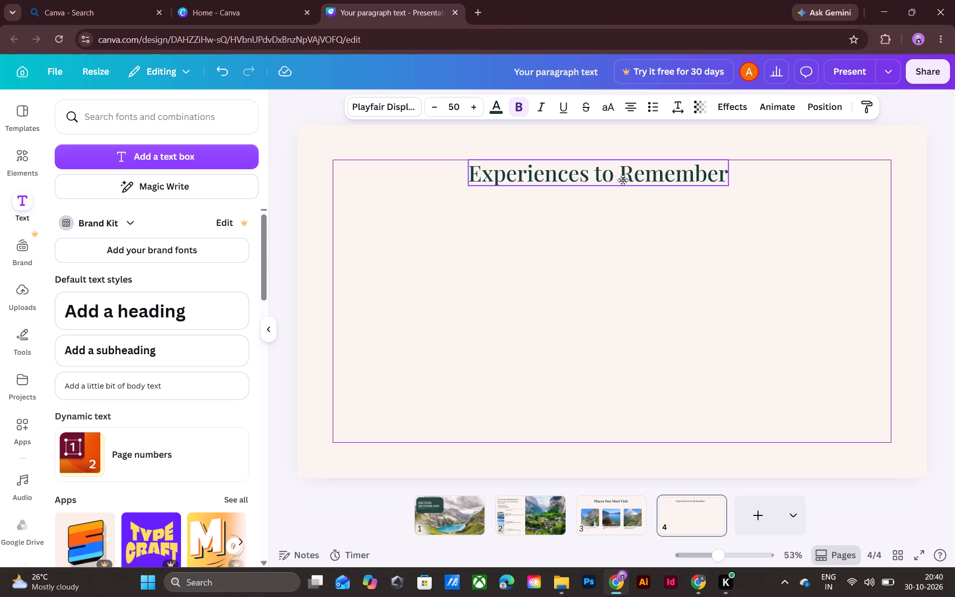
drag(623, 180, 639, 180)
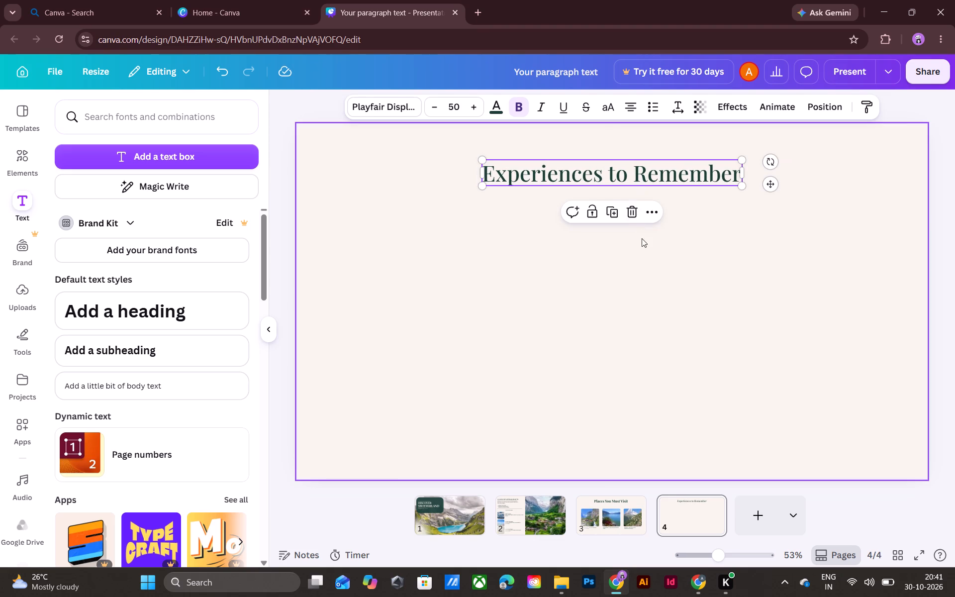
click(628, 336)
Check the font size of page 3's "Places You Must Visit" heading and set the page 4 title to the same size, 71.
click(611, 528)
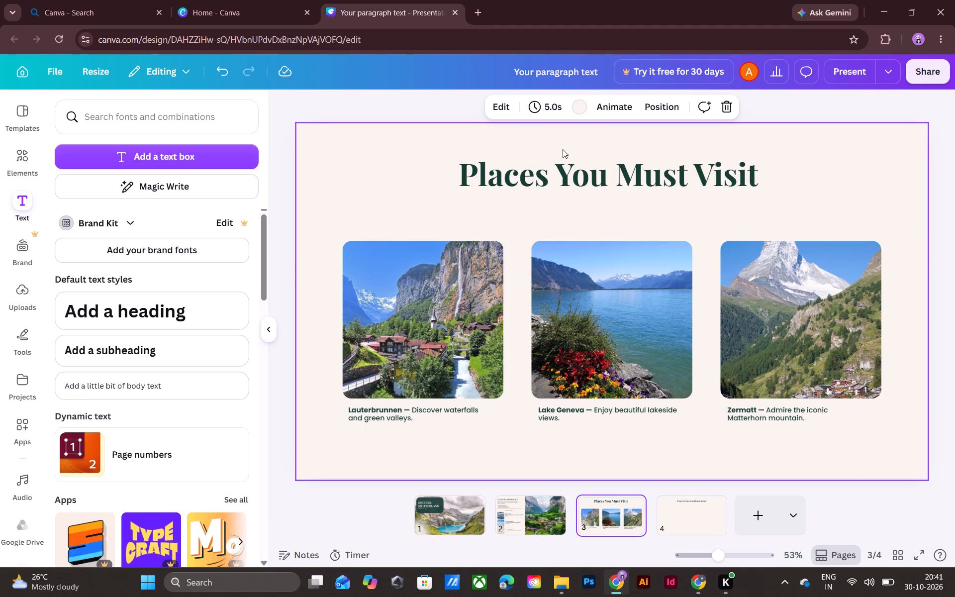
click(559, 189)
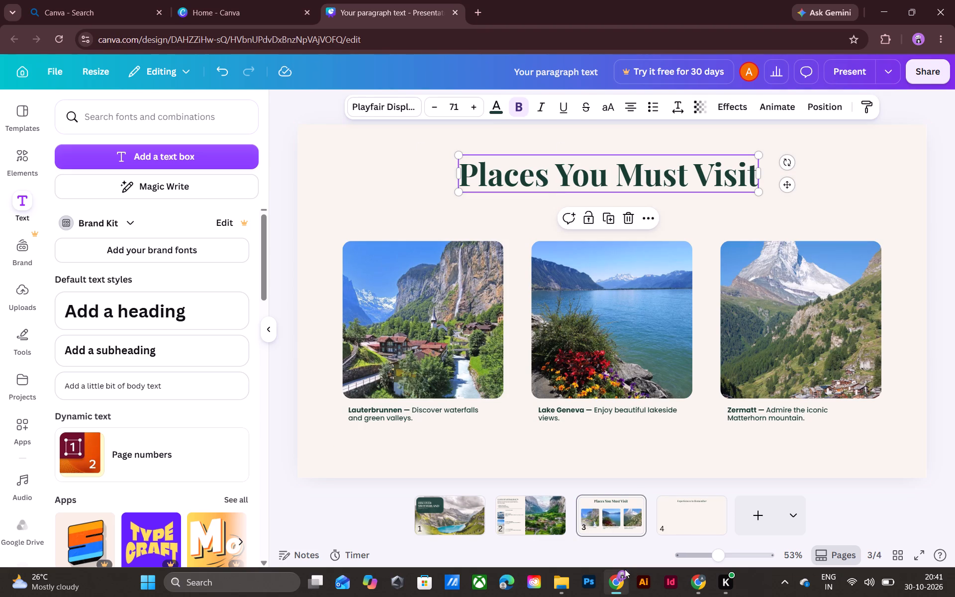
click(693, 531)
click(608, 183)
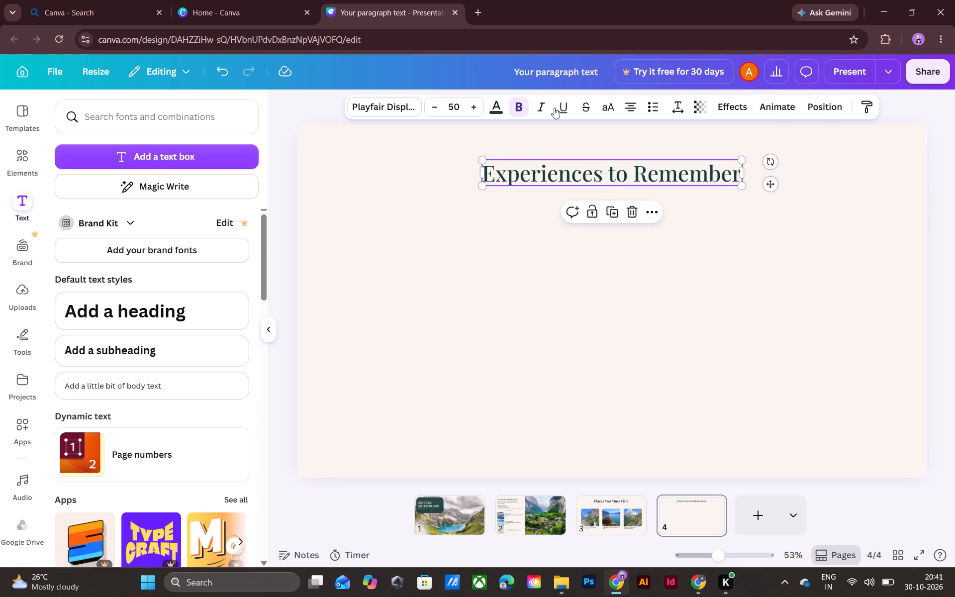
triple_click(480, 108)
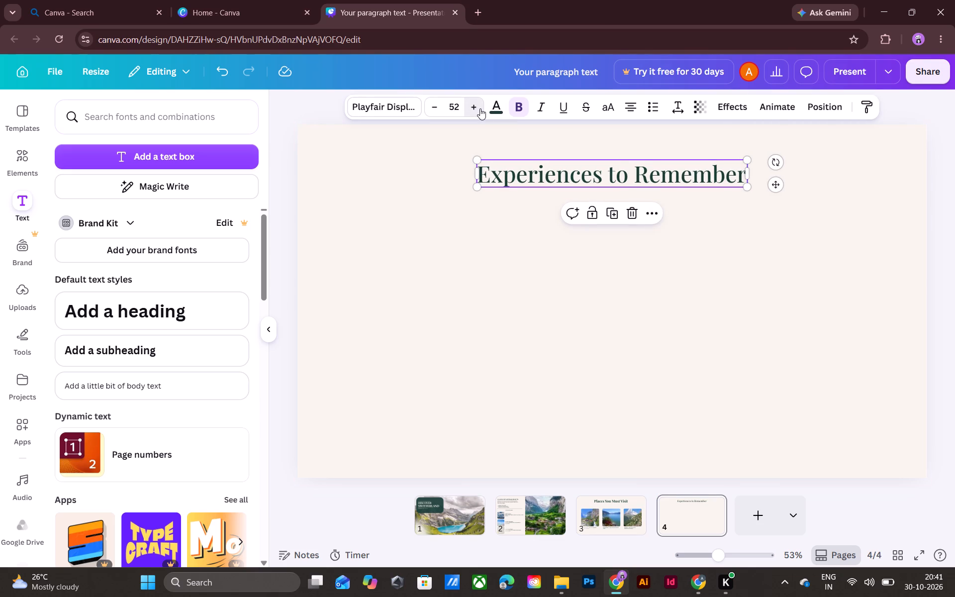
triple_click(480, 108)
triple_click(480, 108)
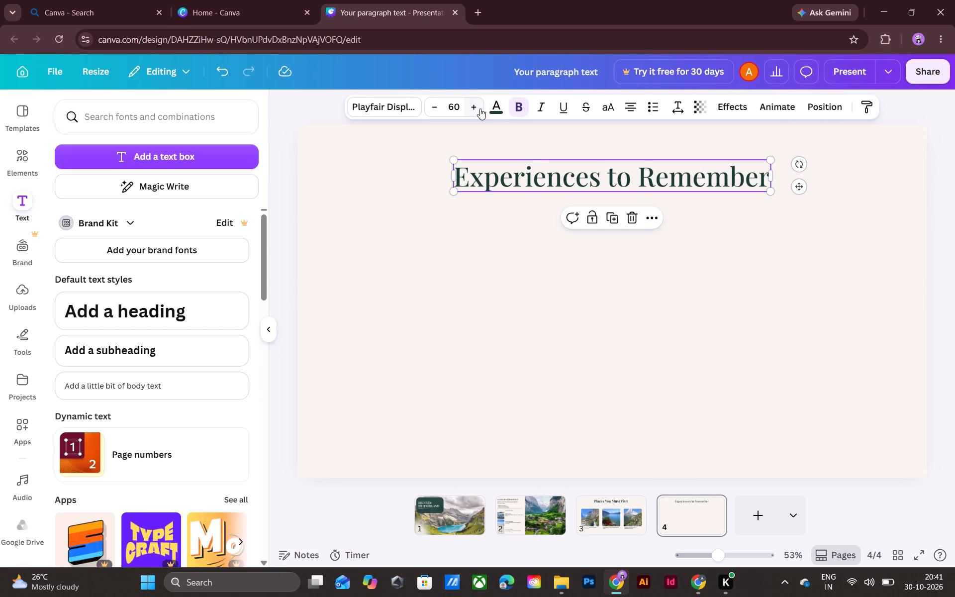
triple_click(480, 108)
click(480, 108)
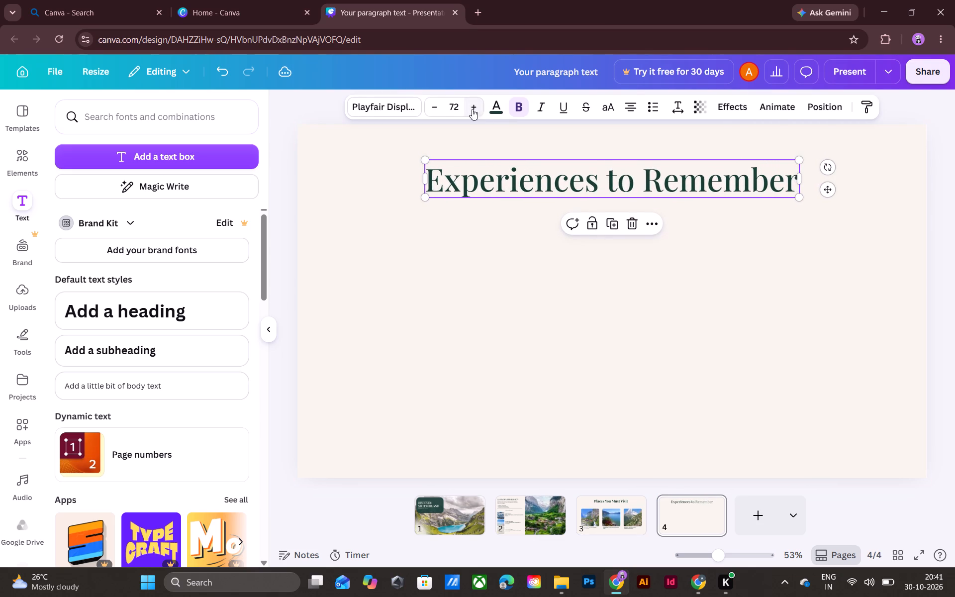
click(435, 110)
click(454, 276)
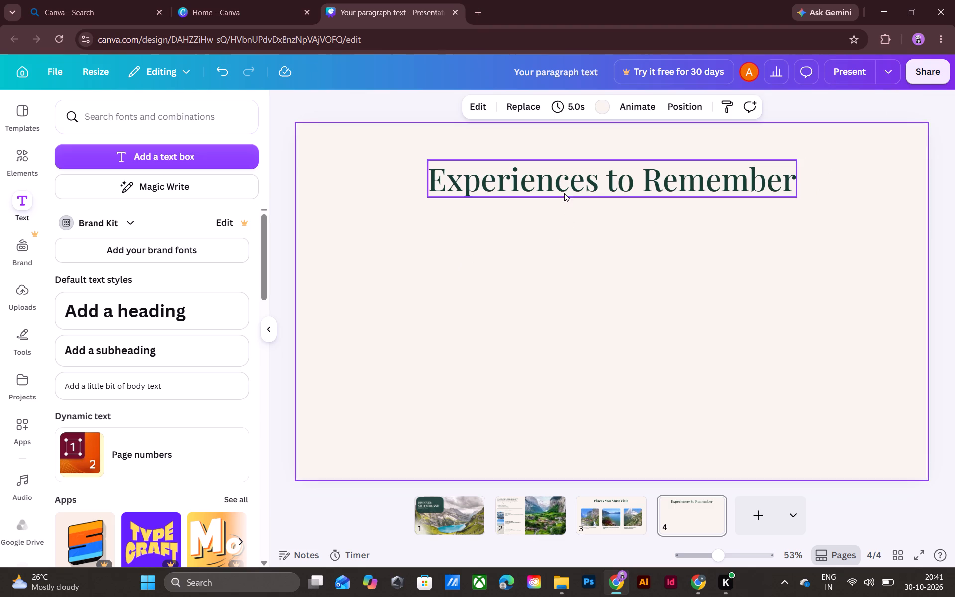
Compare the title with page 3's heading and set the whole "Experiences to Remember" title to Playfair Display ExtraBold.
click(563, 191)
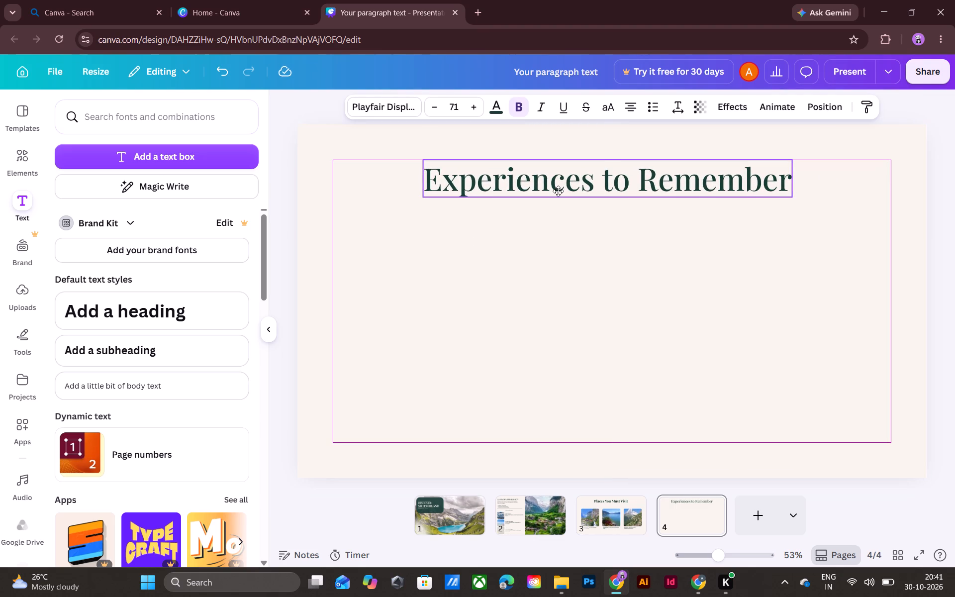
click(562, 253)
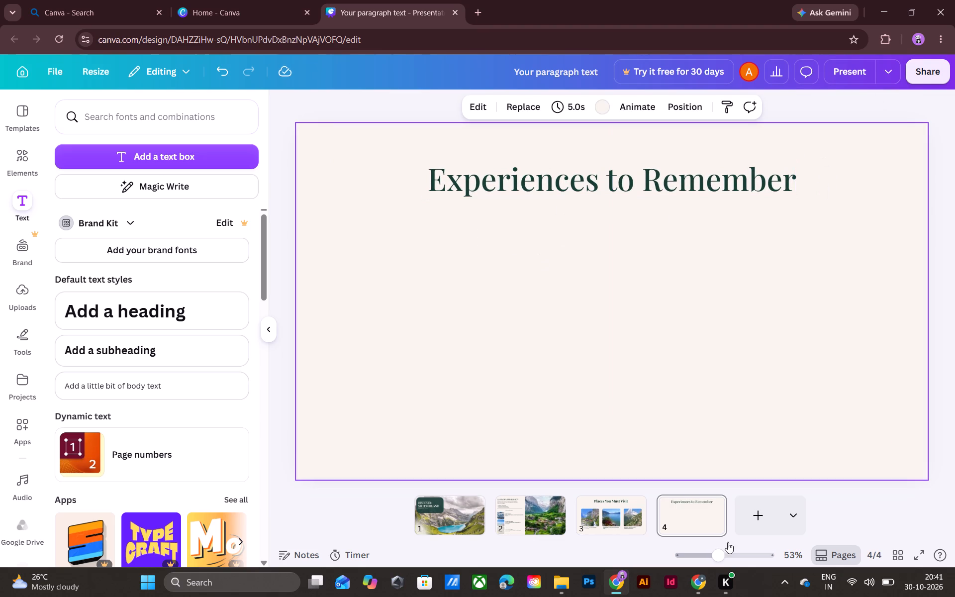
click(610, 519)
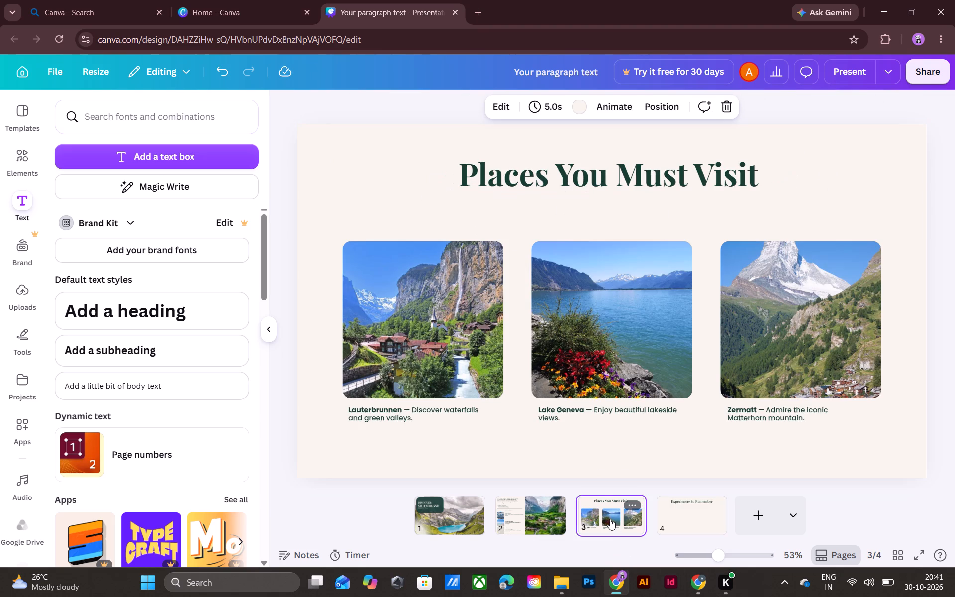
click(686, 512)
click(592, 177)
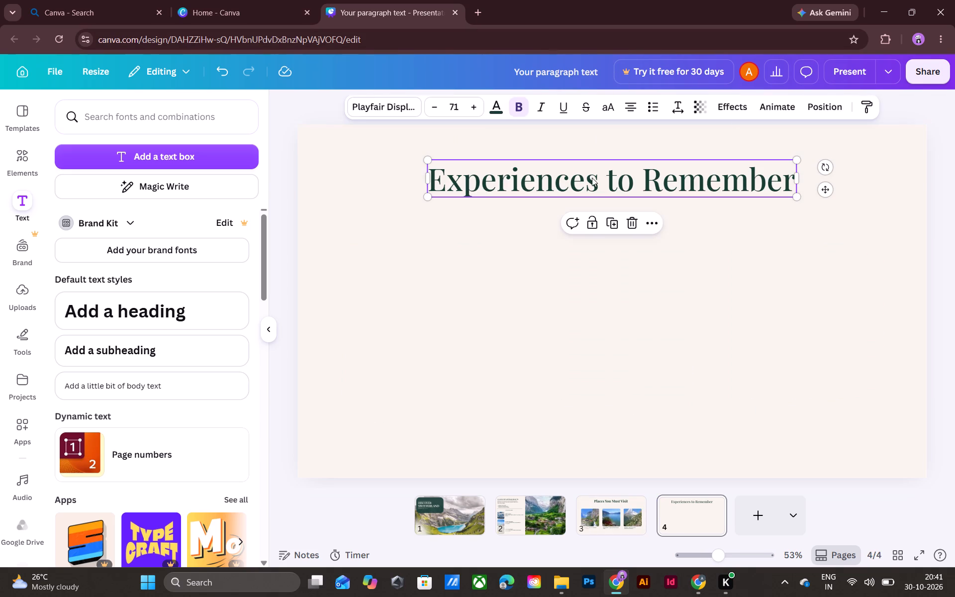
click(558, 185)
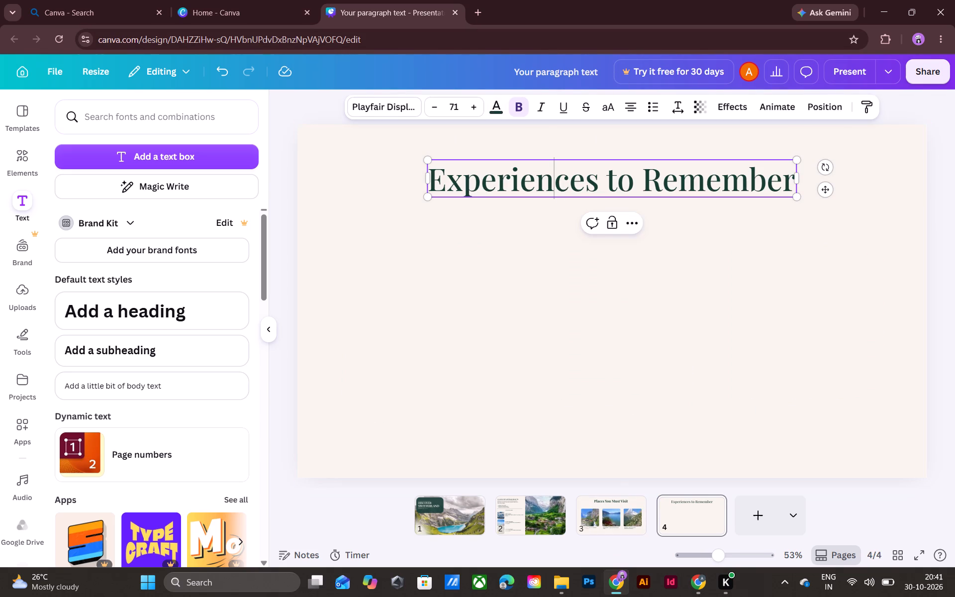
key(ctrl+a)
click(385, 116)
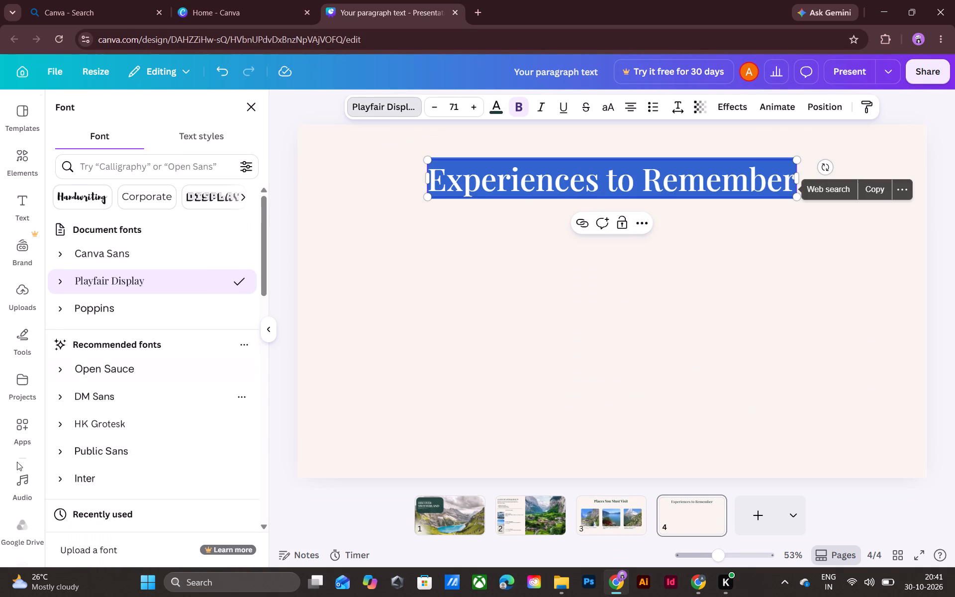
click(56, 280)
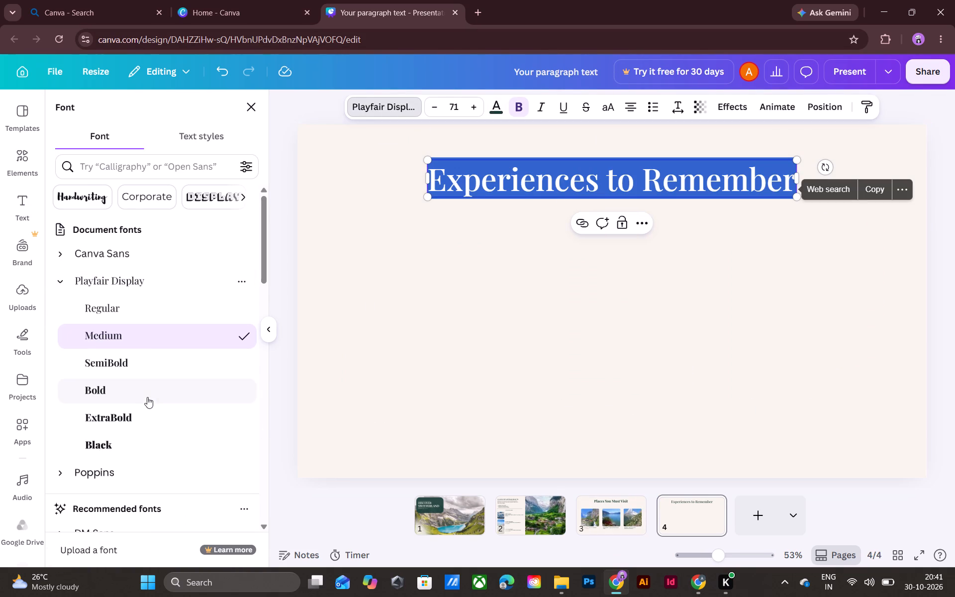
click(123, 415)
click(430, 379)
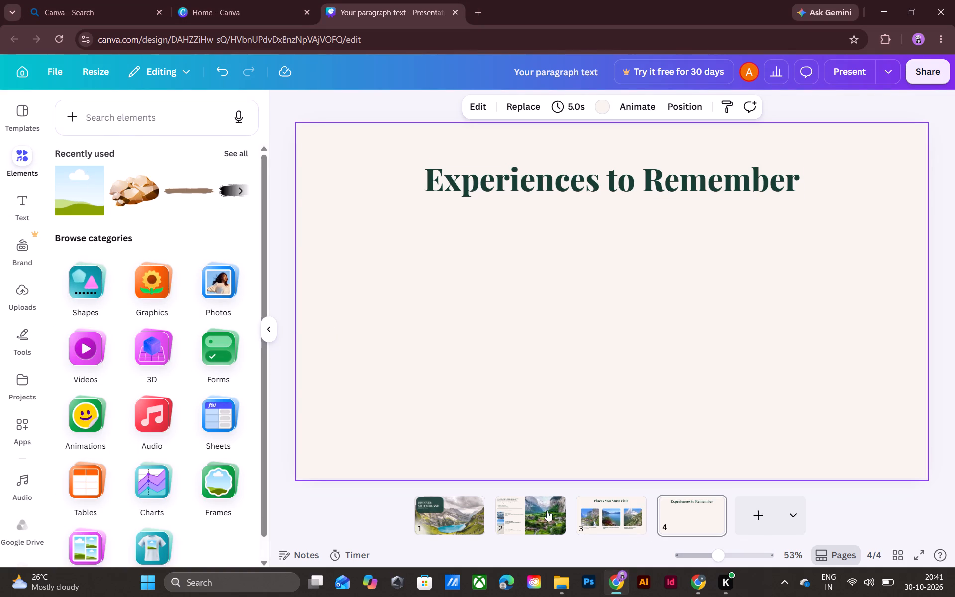
click(602, 517)
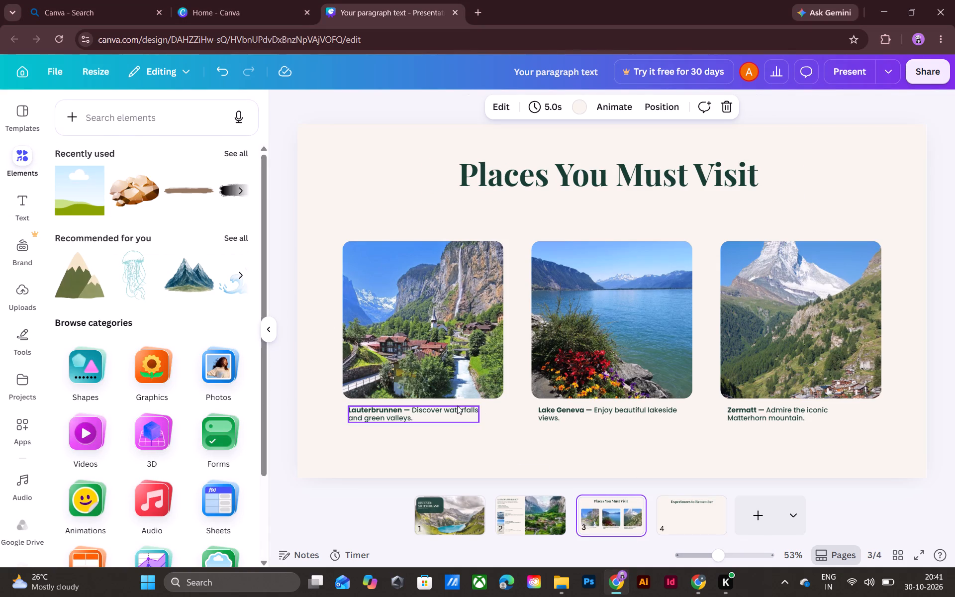
click(688, 514)
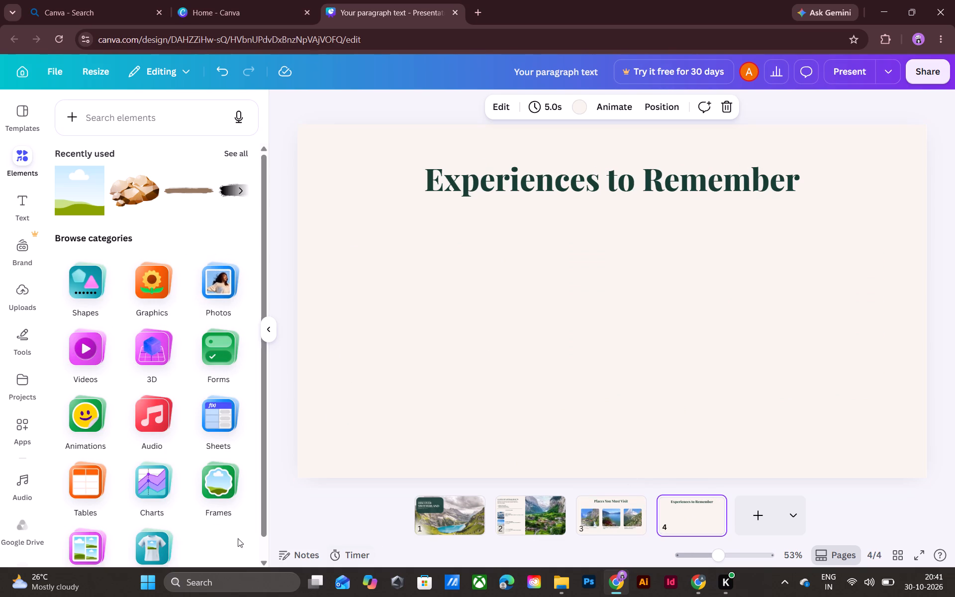
click(603, 527)
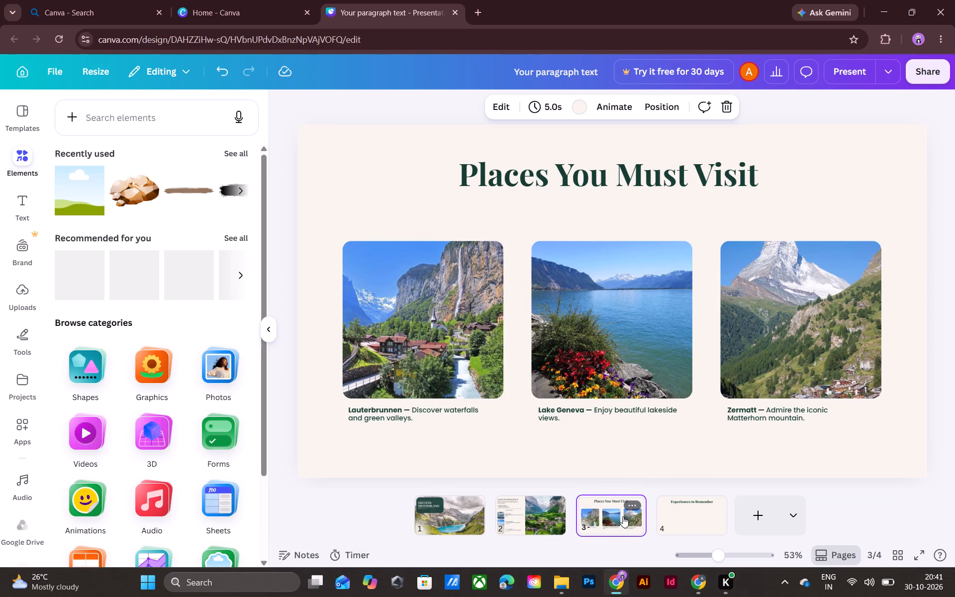
click(683, 516)
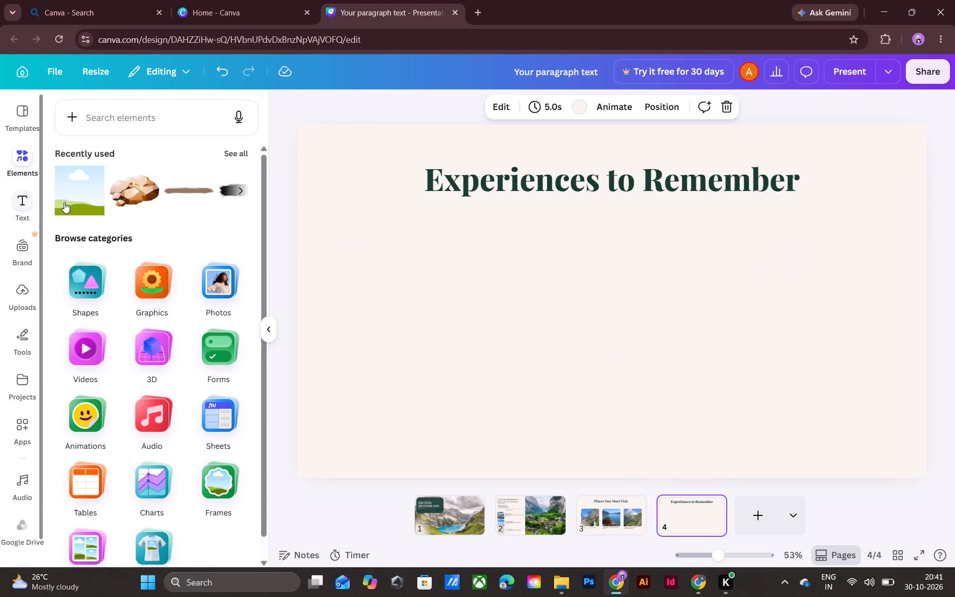
Add the recently used landscape image frame to page 4, reduce its height, and place it below the title near the left margin.
click(71, 200)
drag(616, 314, 438, 364)
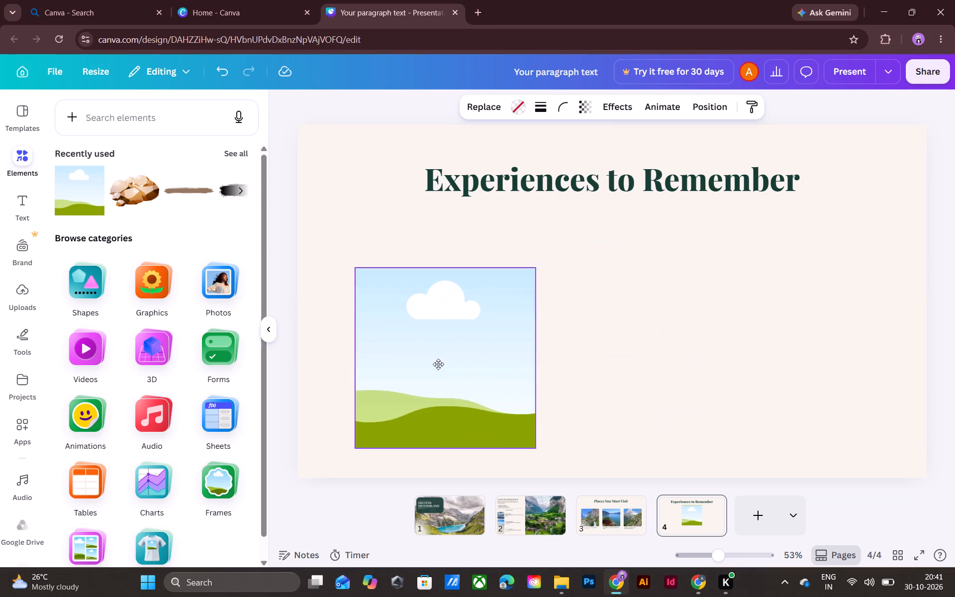
drag(438, 364, 433, 340)
drag(427, 417, 427, 386)
drag(428, 336, 400, 354)
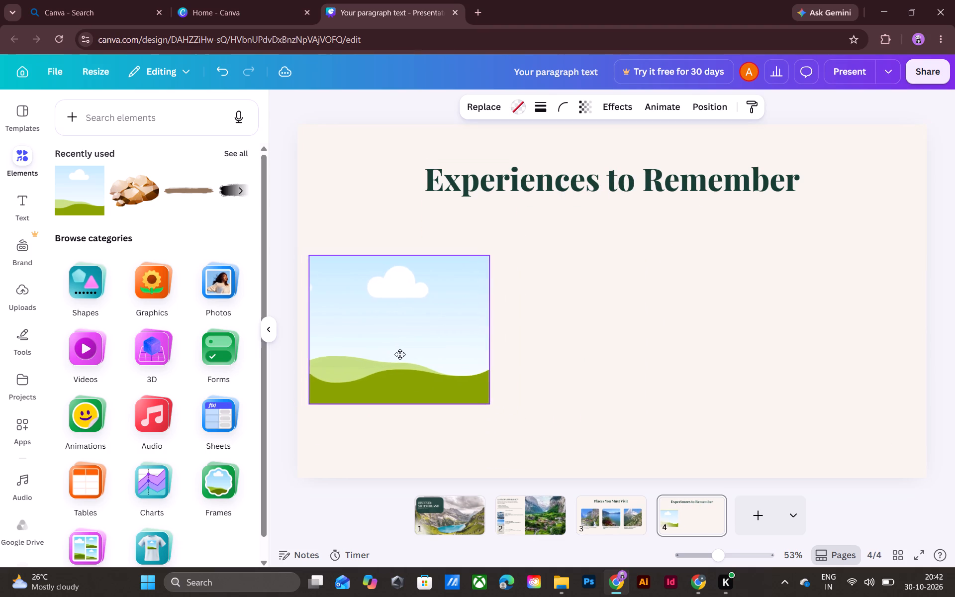
drag(400, 354, 411, 341)
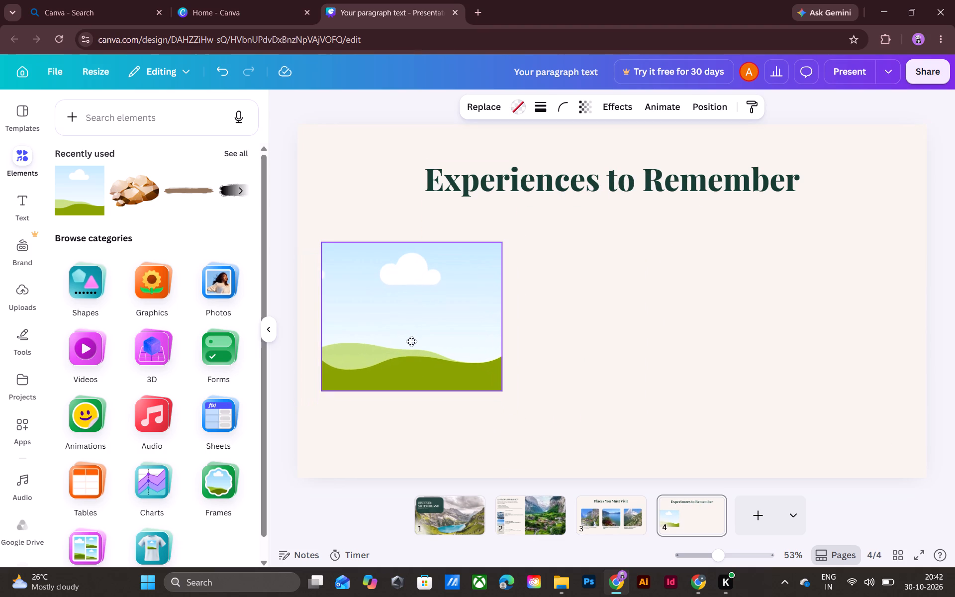
drag(411, 341, 411, 344)
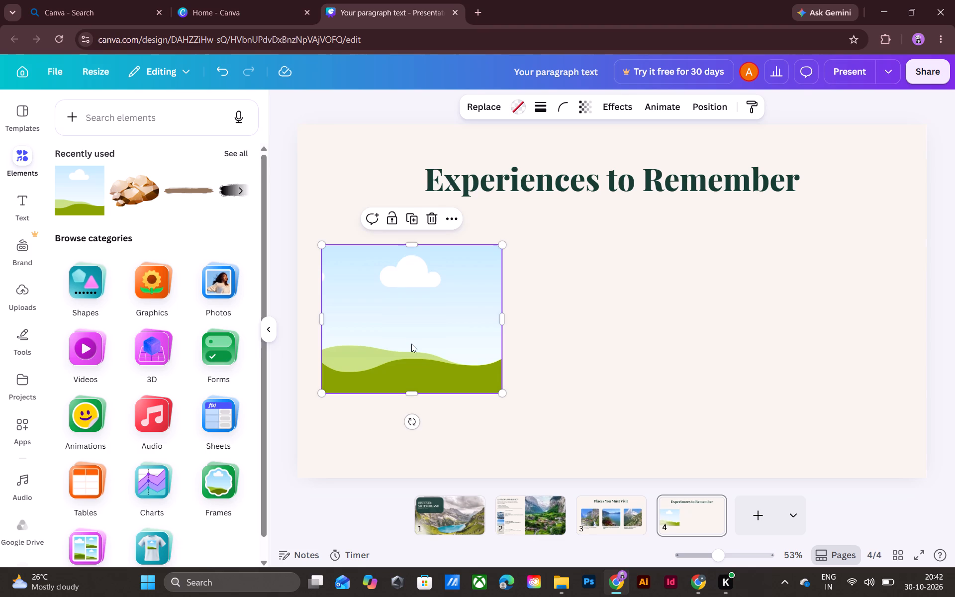
Duplicate the frame twice to form a row of three equal frames on page 4, aligned at the top with gaps of 26.
alt+drag(409, 342, 518, 334)
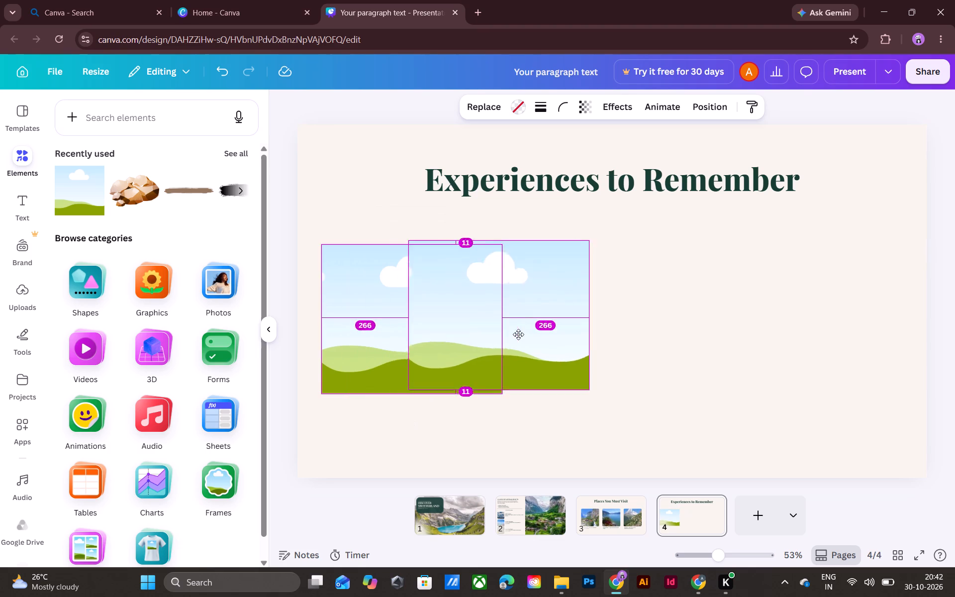
alt+drag(518, 334, 598, 341)
click(598, 341)
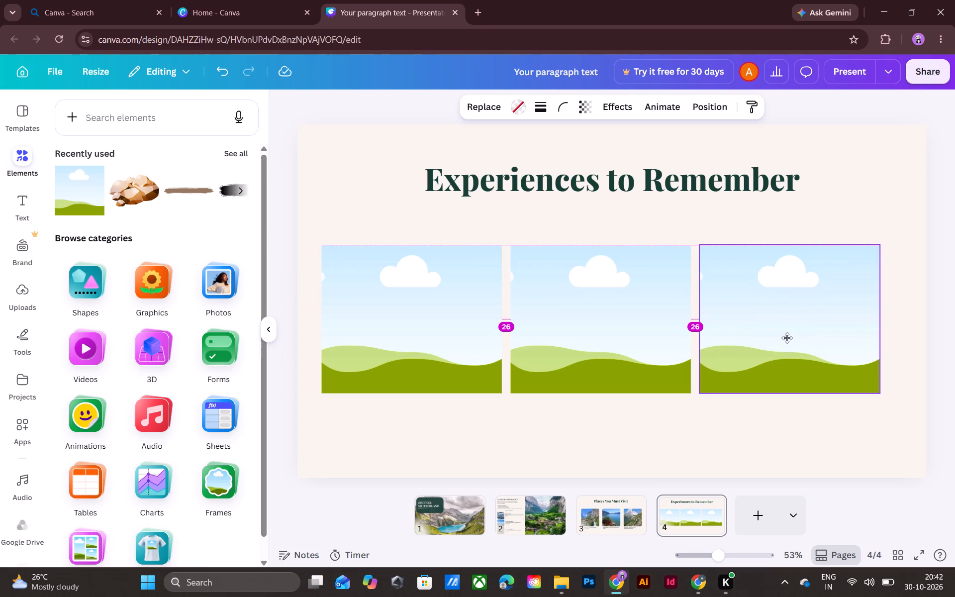
click(643, 442)
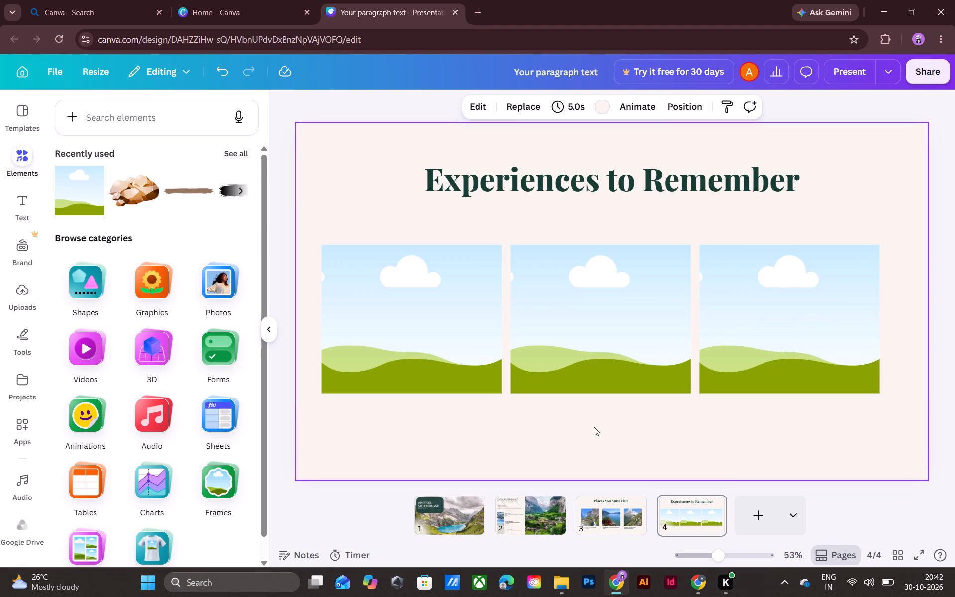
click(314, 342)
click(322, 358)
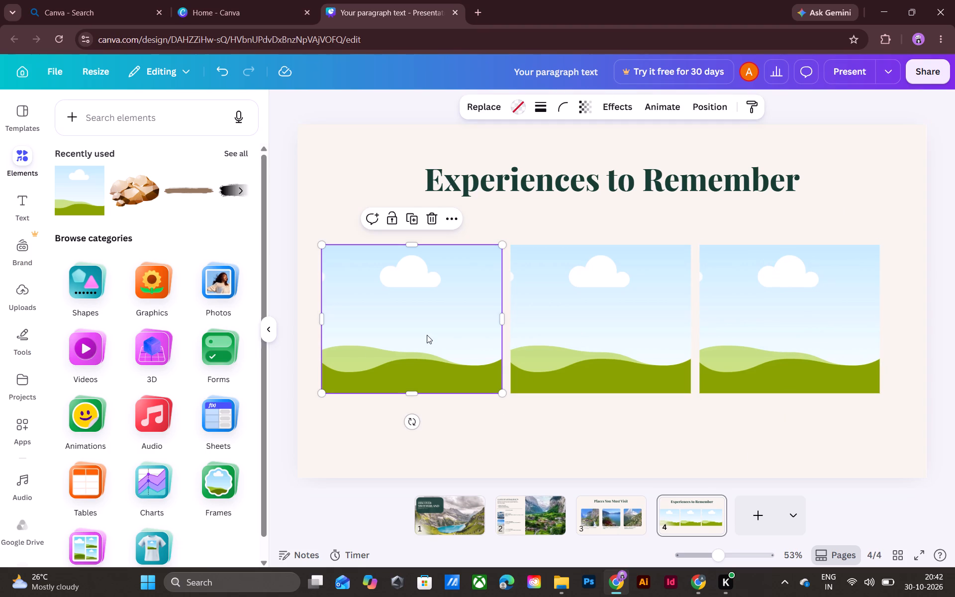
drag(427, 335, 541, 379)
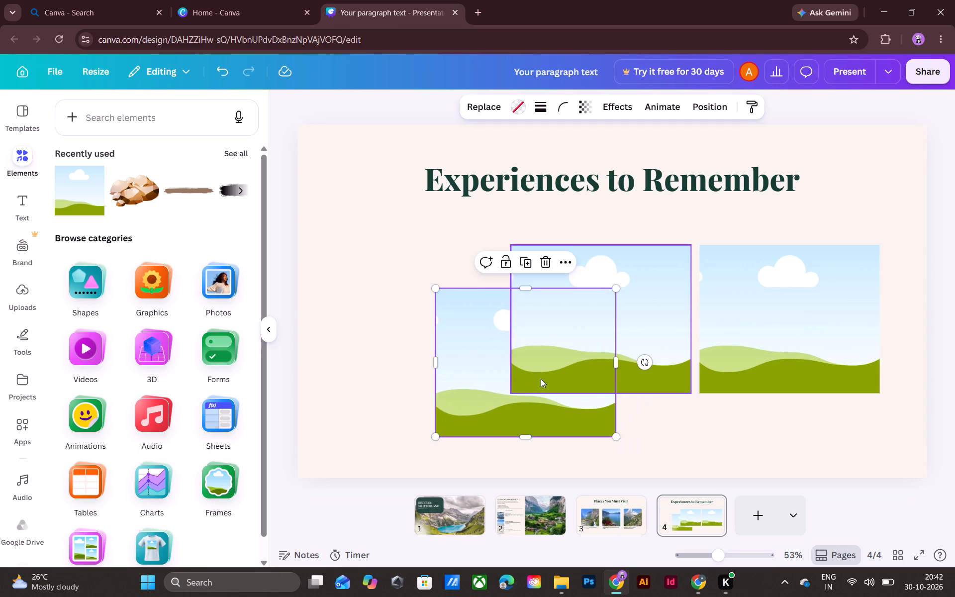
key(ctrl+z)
Select all three image frames and nudge them right until the row is centred horizontally on page 4.
click(430, 350)
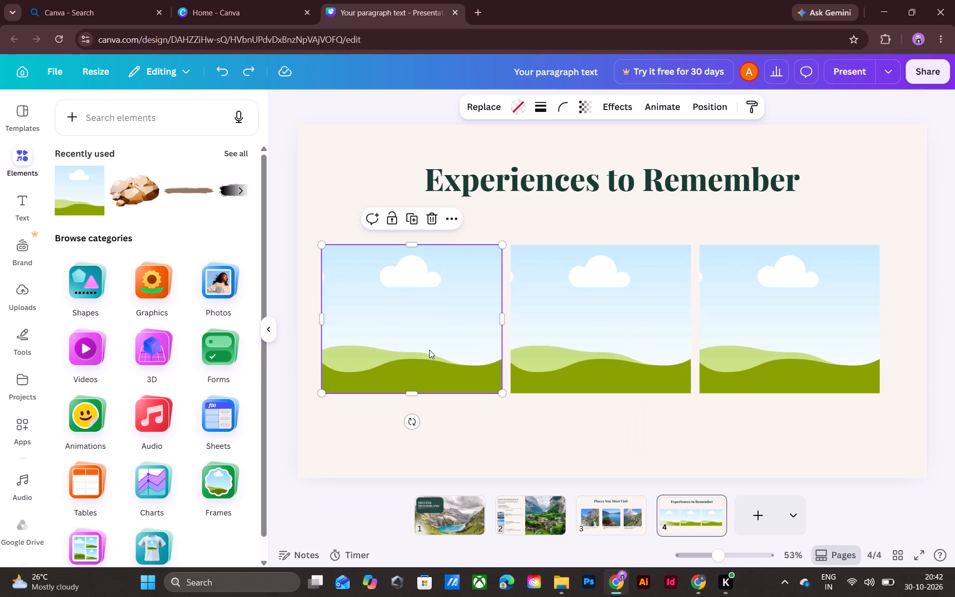
shift+click(557, 331)
shift+click(720, 318)
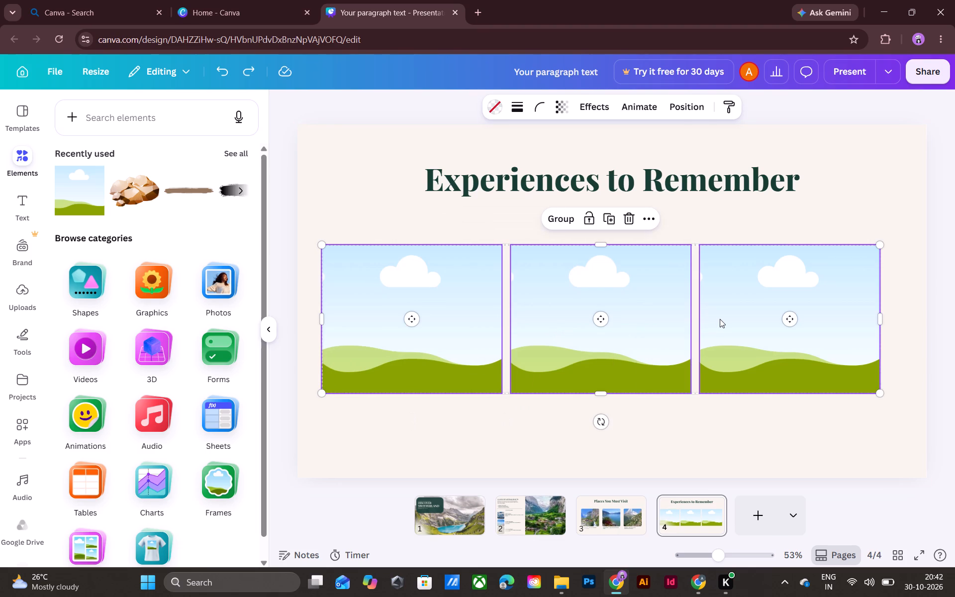
key(Right)
key(Right)
key(Right)
key(Right)
key(Right)
key(Right)
key(Right)
key(Right)
key(Right)
key(Right)
key(Right)
key(Right)
key(Right)
key(Right)
key(Right)
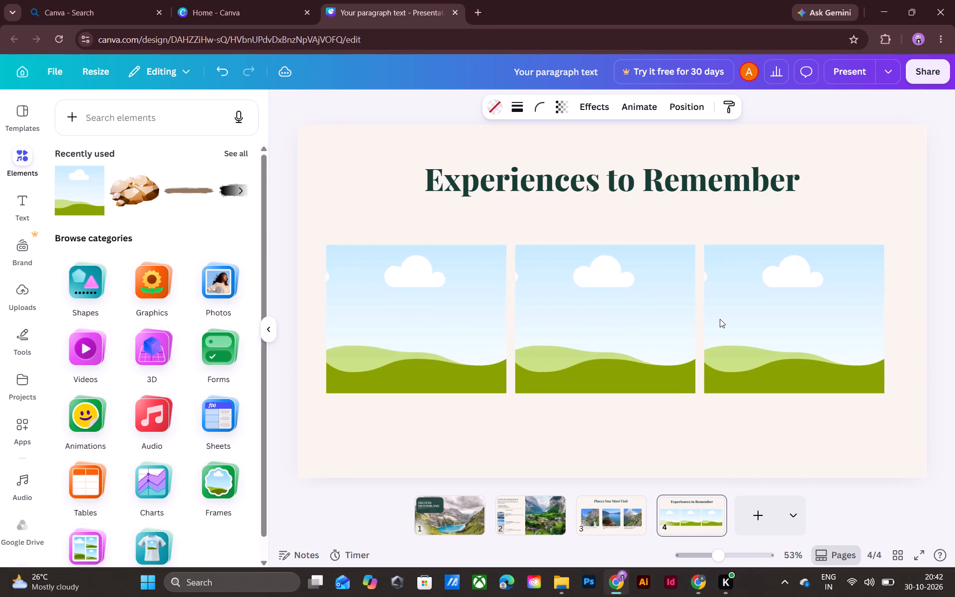
key(Right)
key(Right)
key(Right)
key(Right)
key(Right)
key(Right)
key(Right)
key(Right)
key(Right)
key(Right)
key(Right)
key(Right)
key(Right)
key(Right)
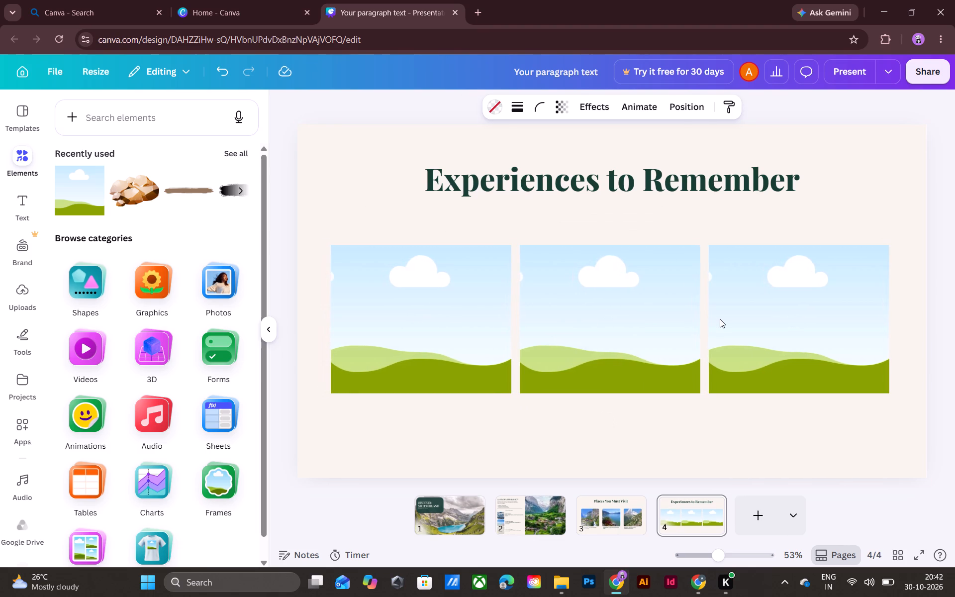
key(Right)
key(Right)
key(Right)
key(Right)
key(Right)
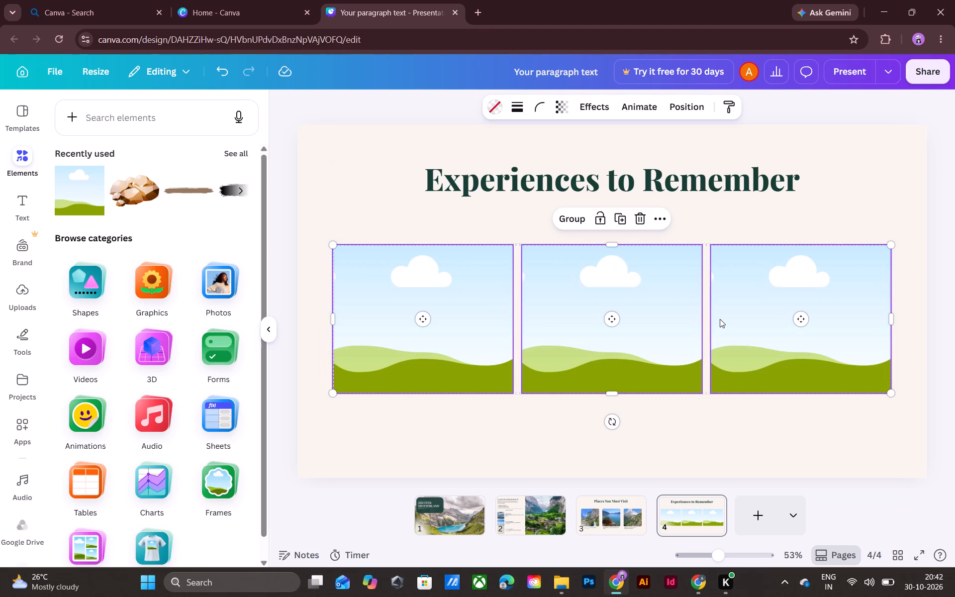
Nudge the row of three frames slightly up towards the "Experiences to Remember" title.
key(Up)
key(Up)
key(Up)
key(Up)
key(Up)
key(Up)
key(Up)
key(Up)
key(Up)
key(Up)
key(Up)
key(Up)
key(Up)
key(Up)
key(Up)
key(Up)
key(Up)
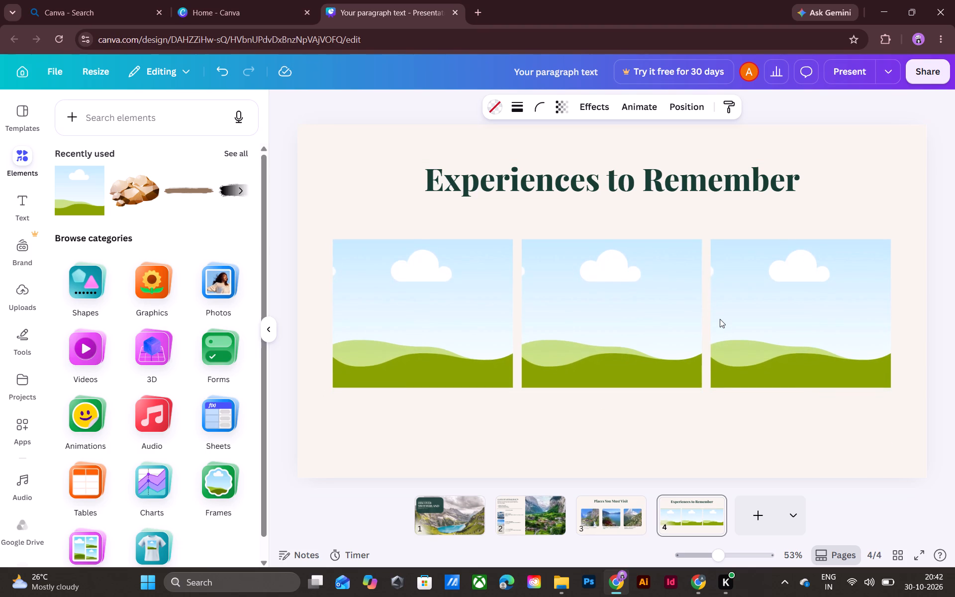
click(703, 435)
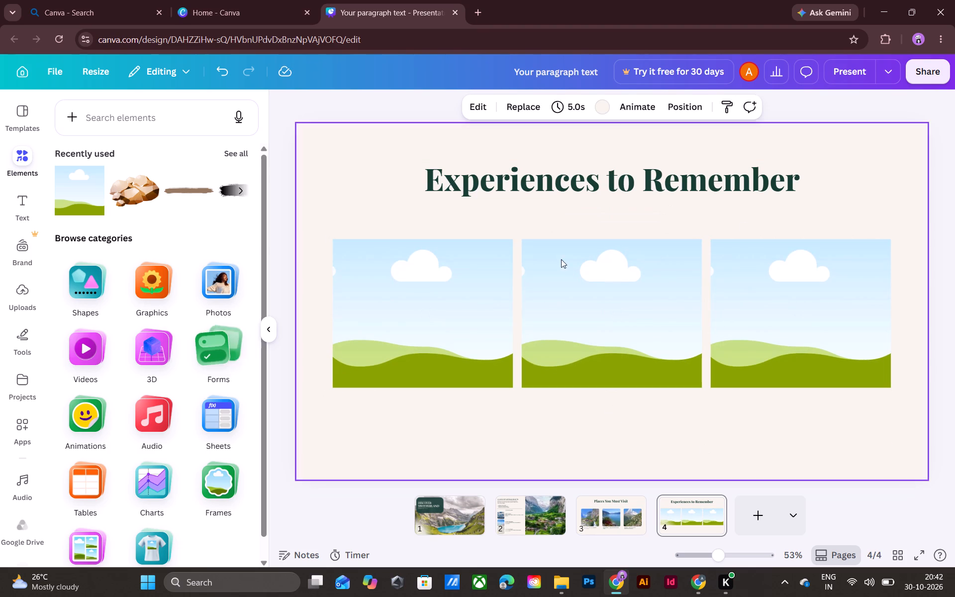
Bring the red train photo from the Desktop folder onto page 4 and place it in the first image frame.
click(703, 587)
click(616, 586)
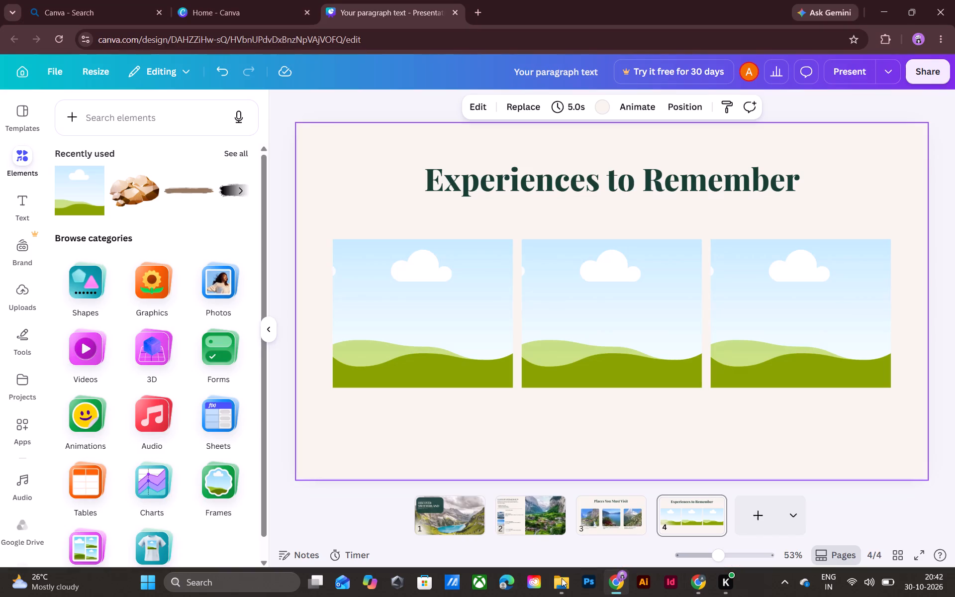
click(567, 586)
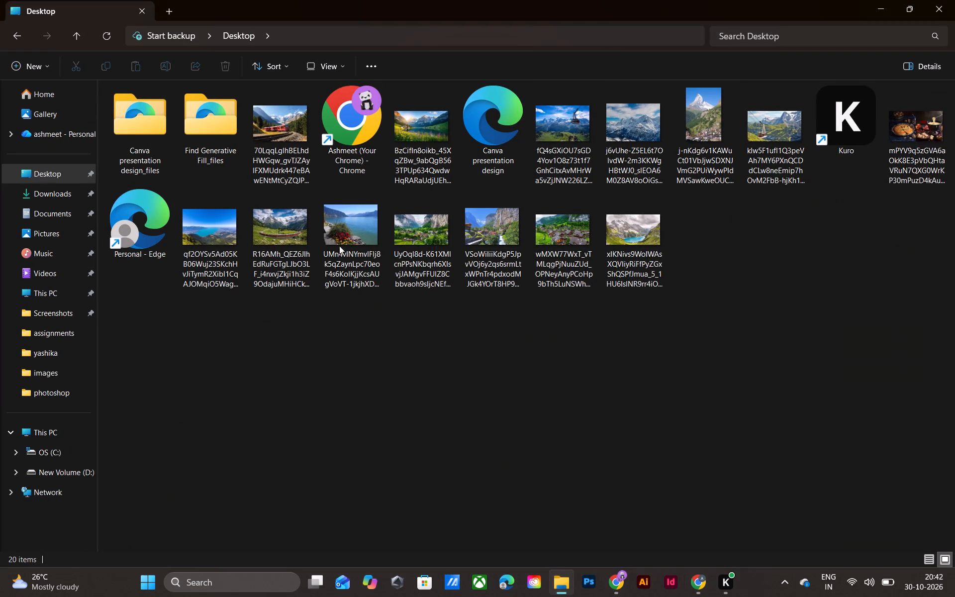
drag(298, 140, 724, 534)
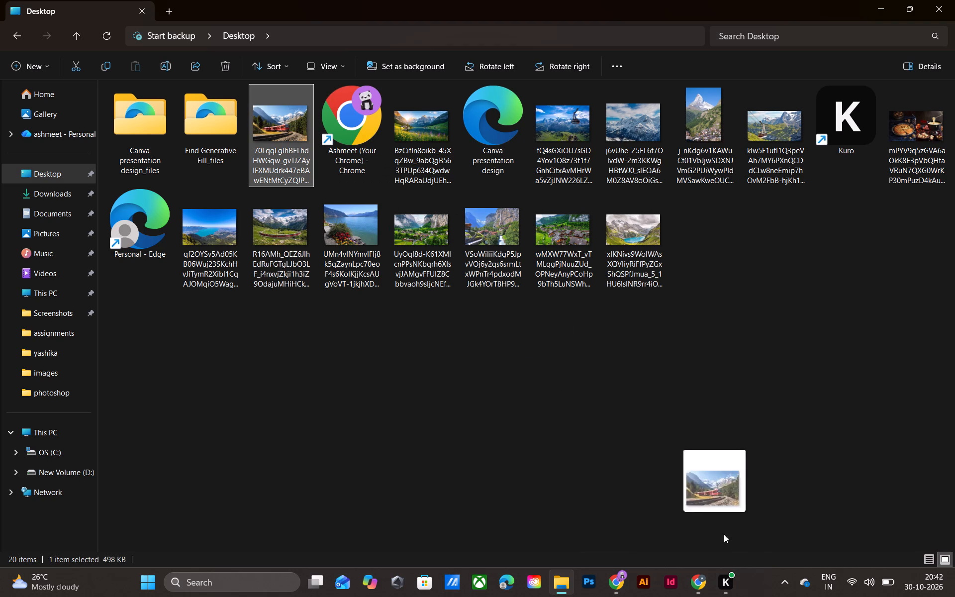
drag(724, 534, 627, 596)
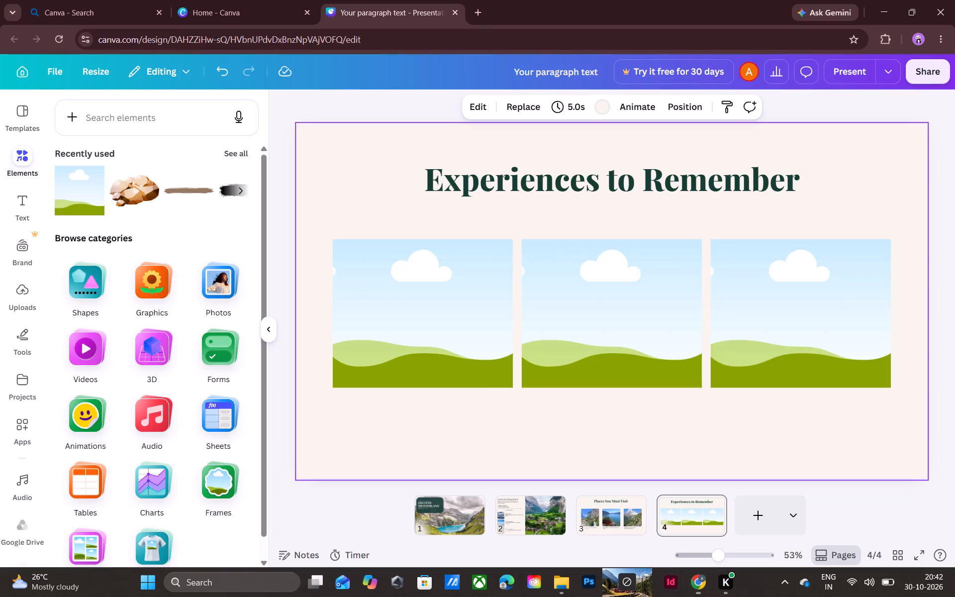
drag(627, 596, 445, 360)
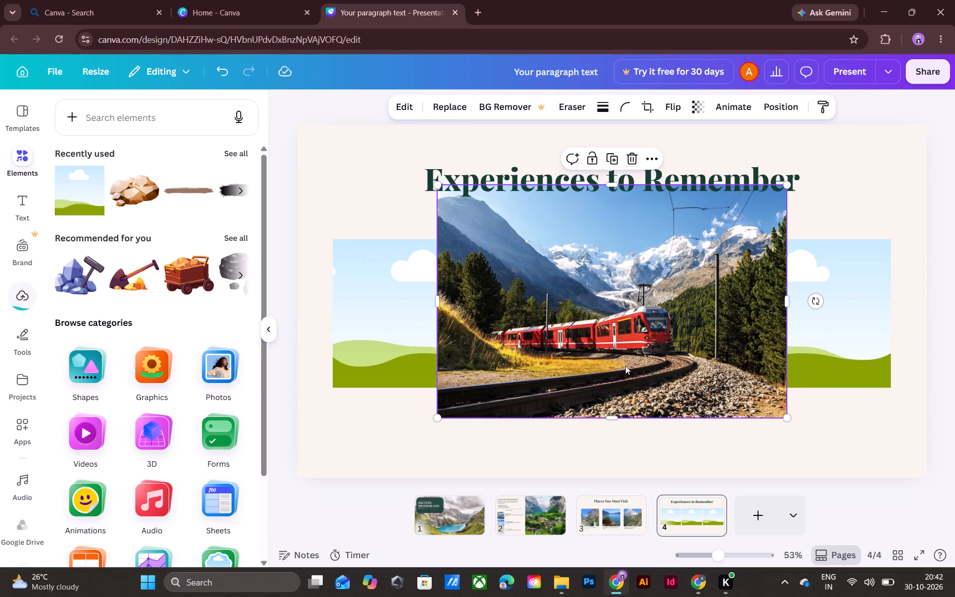
drag(623, 348, 460, 339)
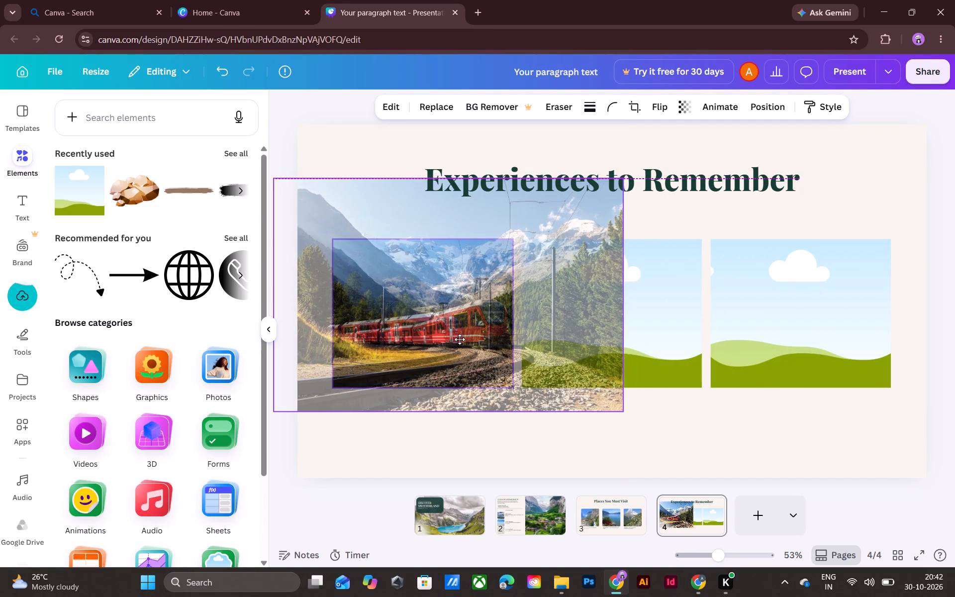
drag(460, 339, 485, 342)
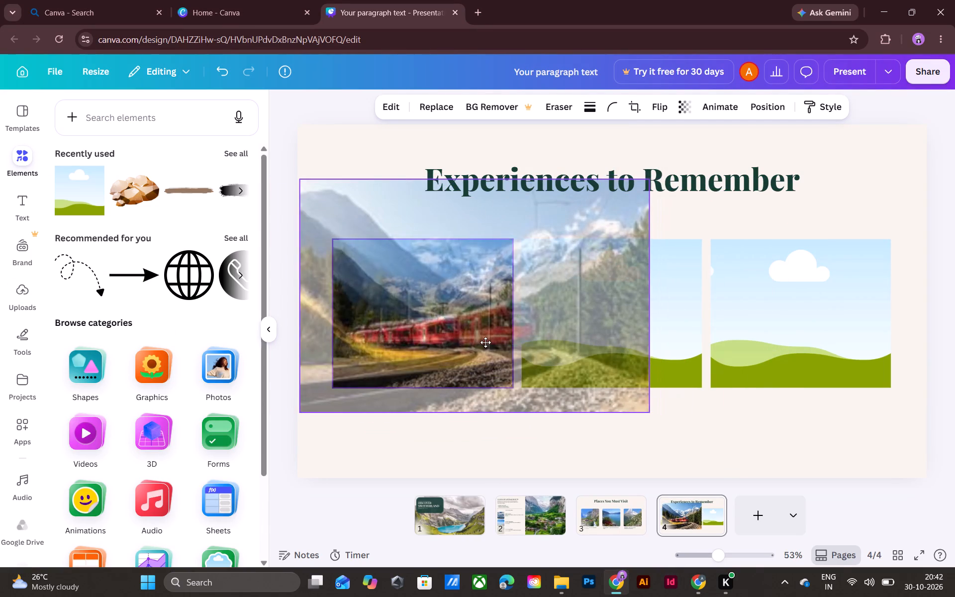
drag(485, 342, 456, 342)
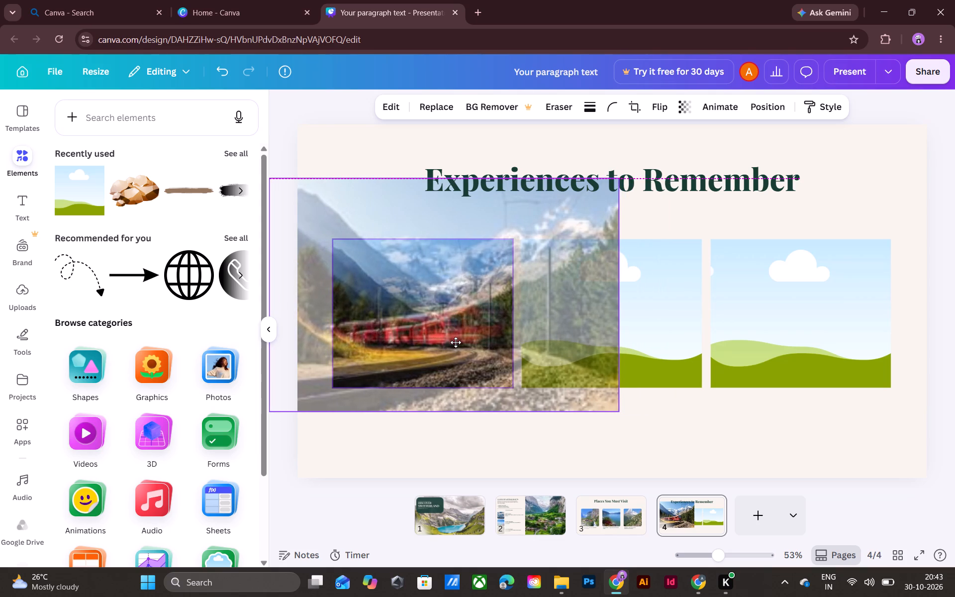
drag(456, 342, 452, 340)
click(451, 340)
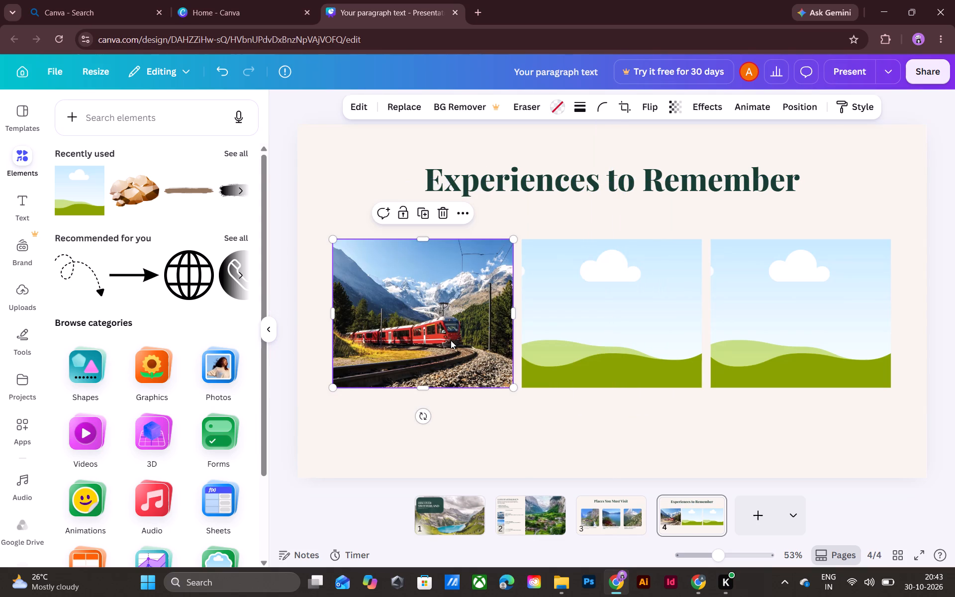
click(498, 432)
click(459, 346)
Bring the cable-car photo from the Desktop folder onto page 4 and place it in the middle image frame.
click(699, 583)
click(609, 588)
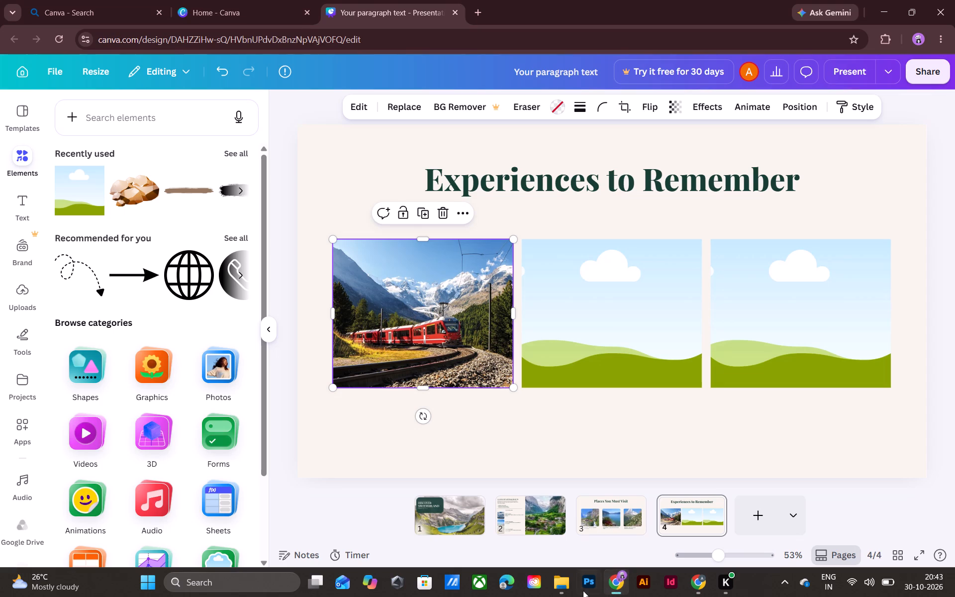
click(563, 588)
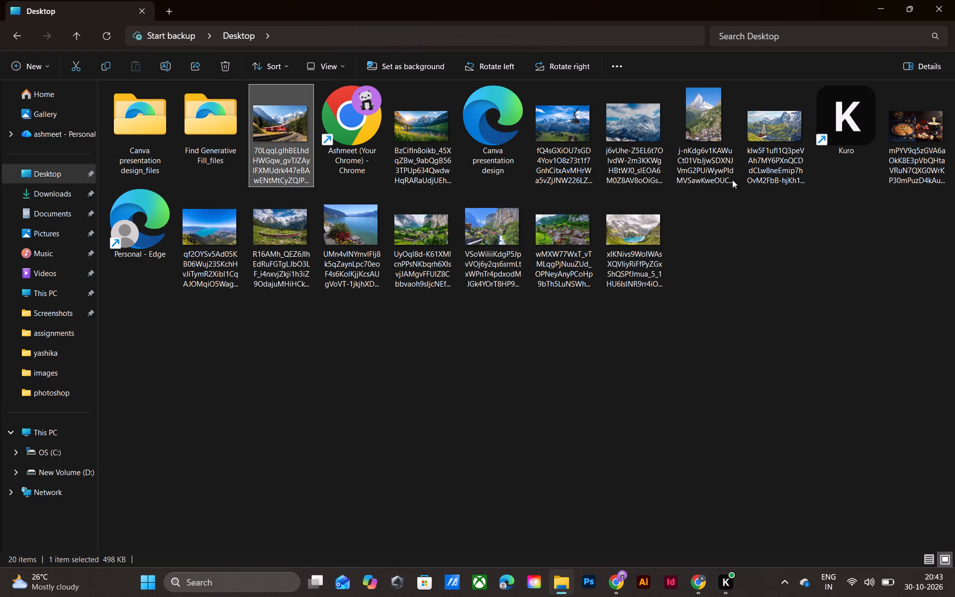
double_click(578, 136)
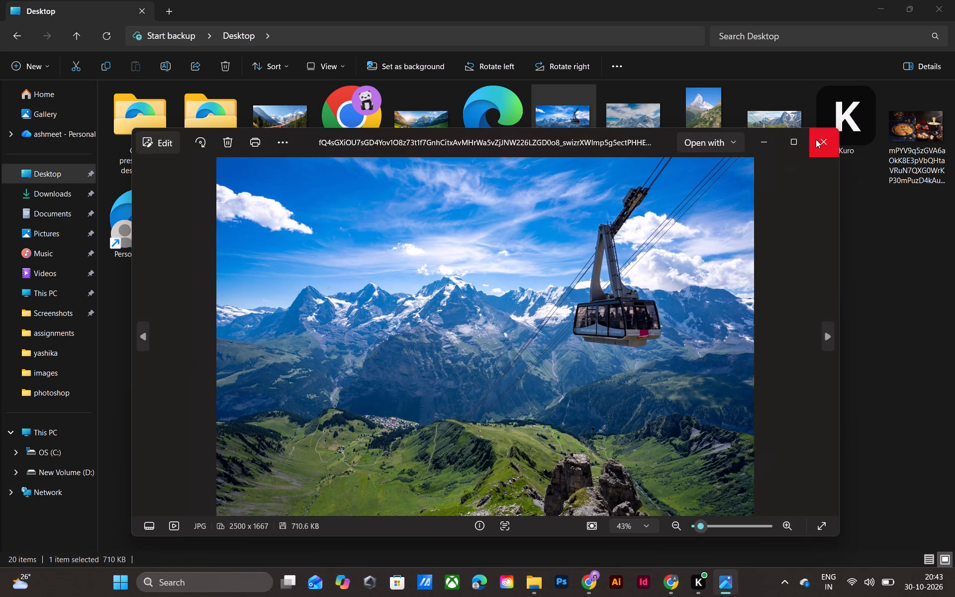
click(819, 139)
drag(574, 130, 711, 596)
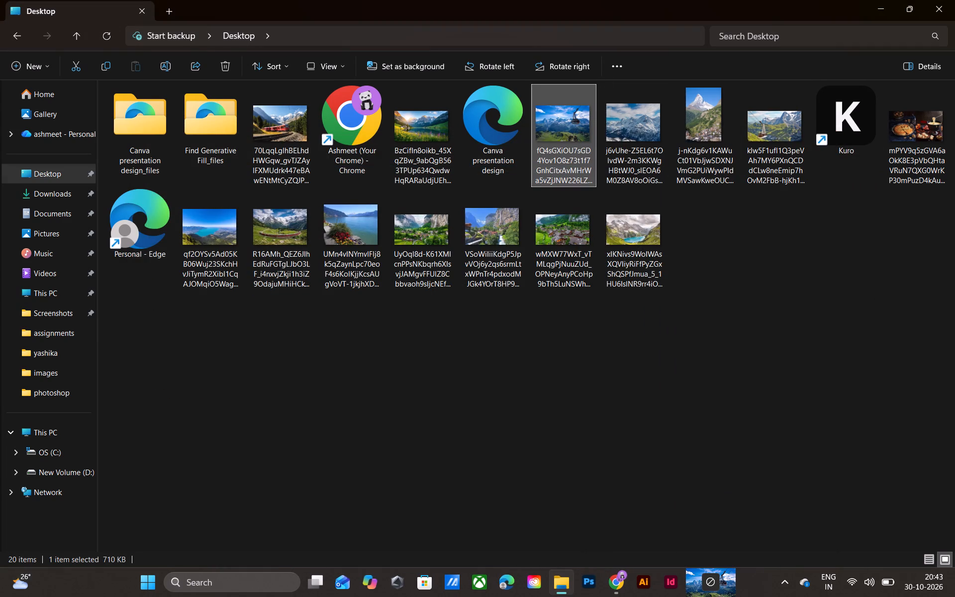
drag(711, 596, 604, 340)
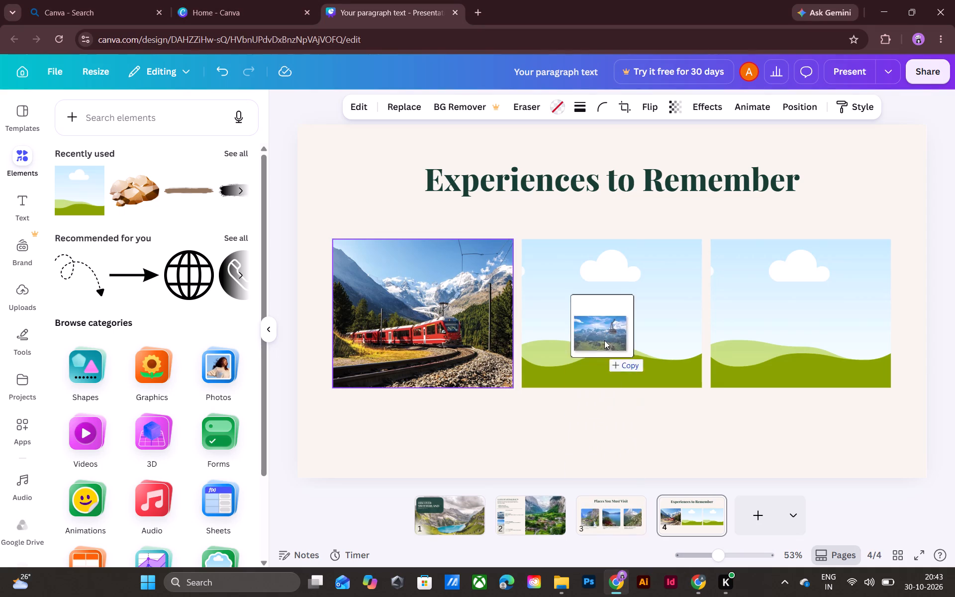
drag(604, 340, 608, 327)
drag(601, 308, 634, 319)
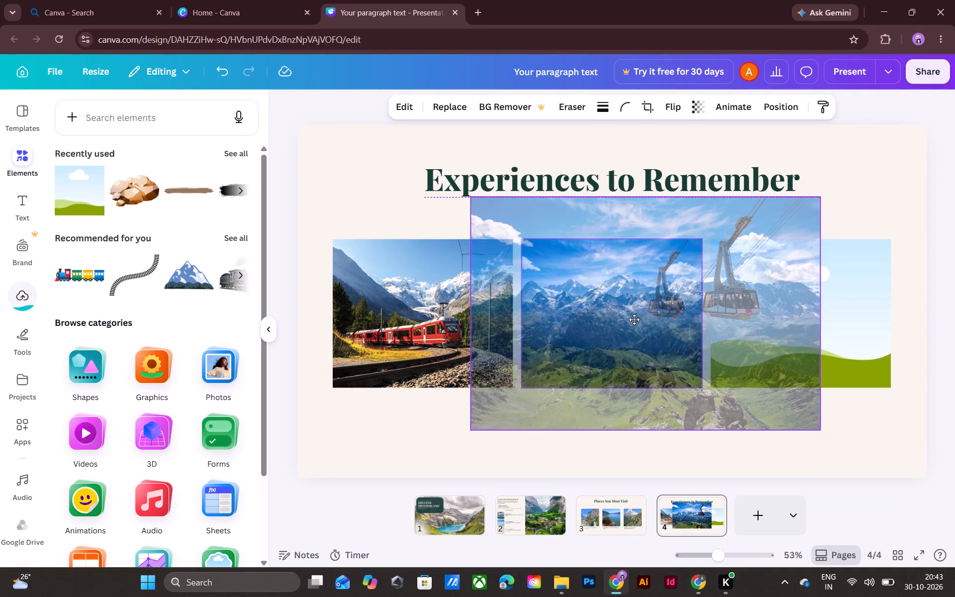
drag(634, 319, 630, 321)
click(651, 442)
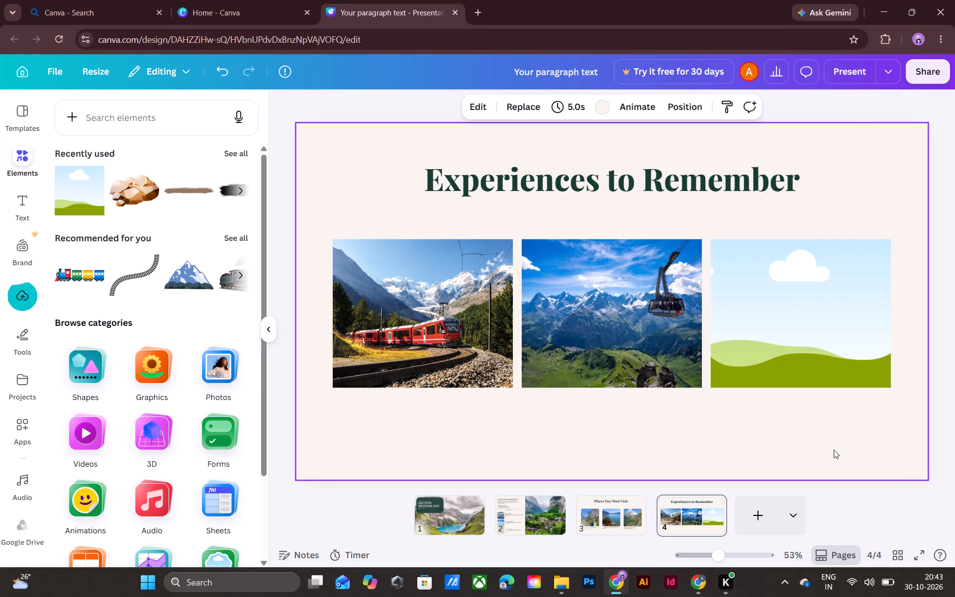
Check the third photo in the ChatGPT outline and place the matching Swiss food photo from the Desktop folder in page 4's third frame.
click(704, 582)
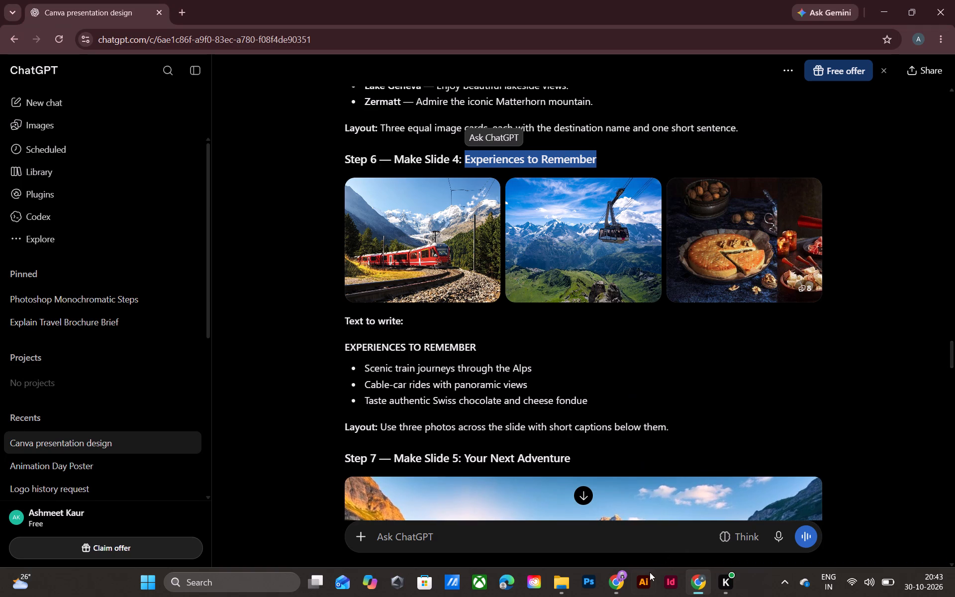
click(620, 586)
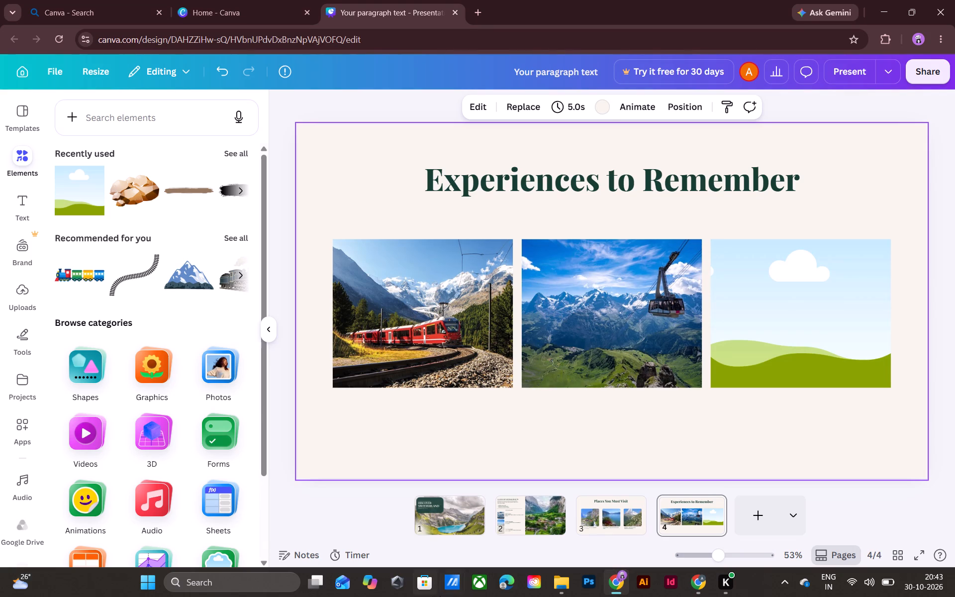
click(564, 588)
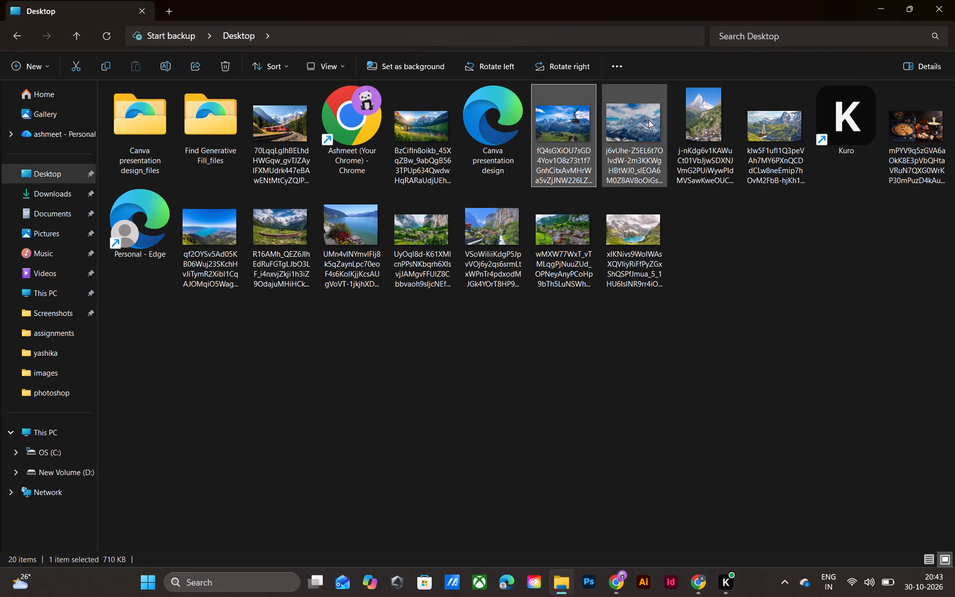
drag(925, 116, 621, 584)
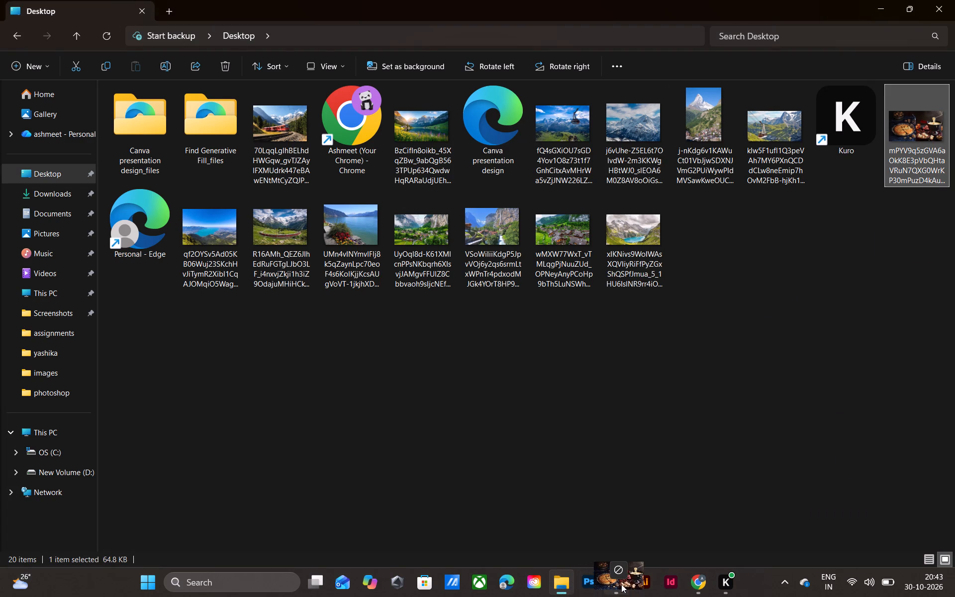
drag(621, 584, 704, 392)
drag(676, 349, 809, 346)
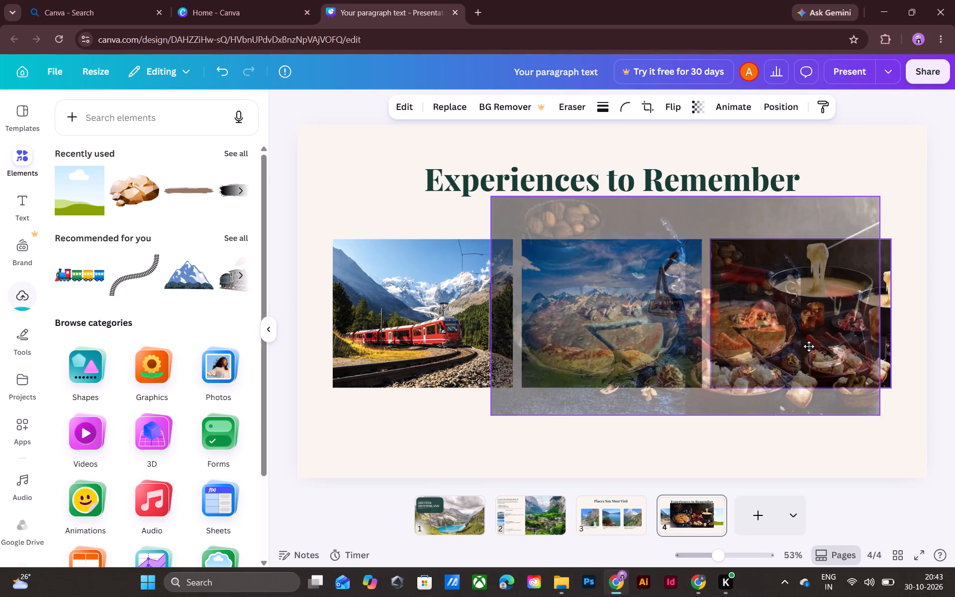
drag(809, 346, 813, 345)
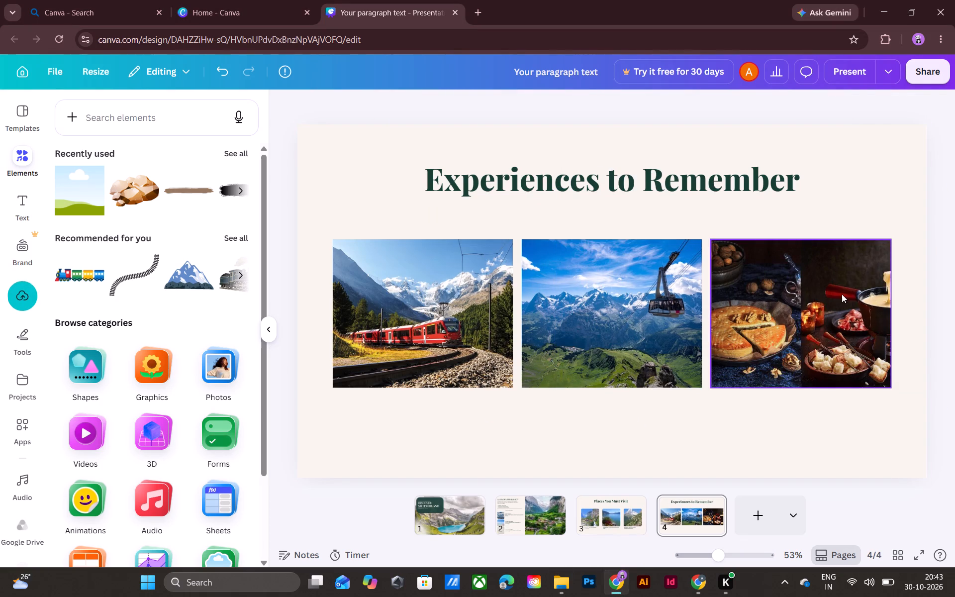
Set the corner rounding of the train photo on page 4 to 100.
click(466, 330)
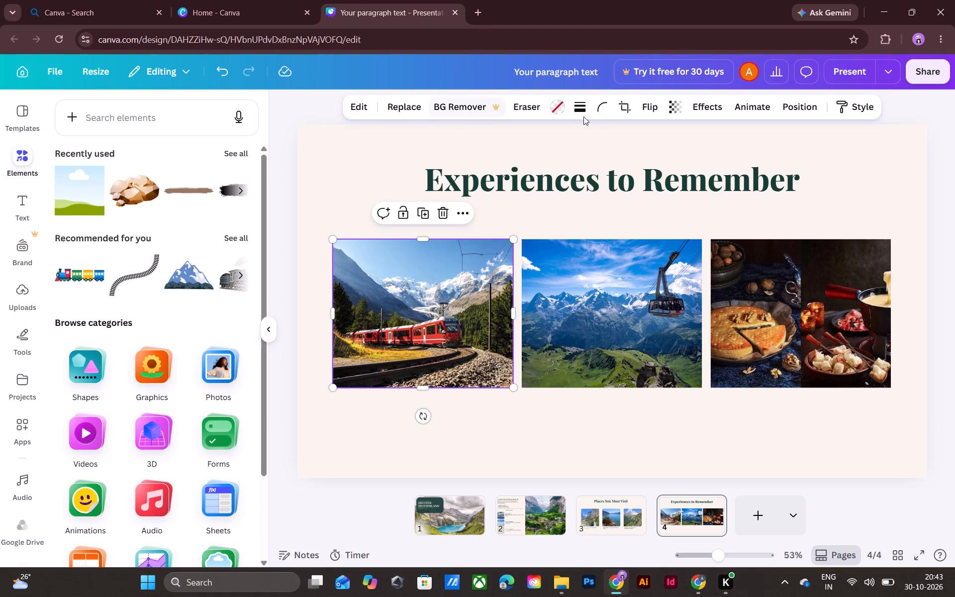
click(605, 108)
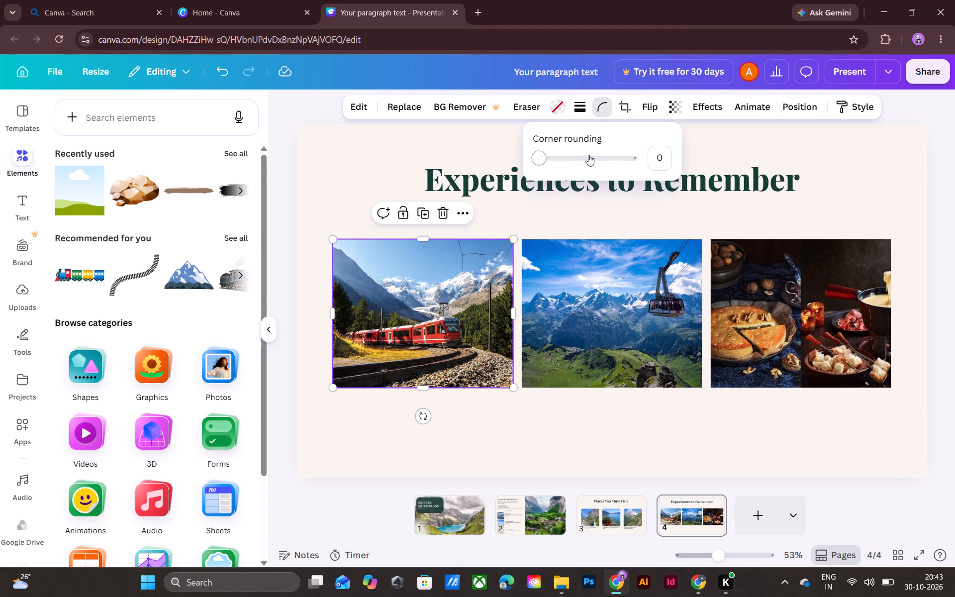
drag(534, 161, 571, 162)
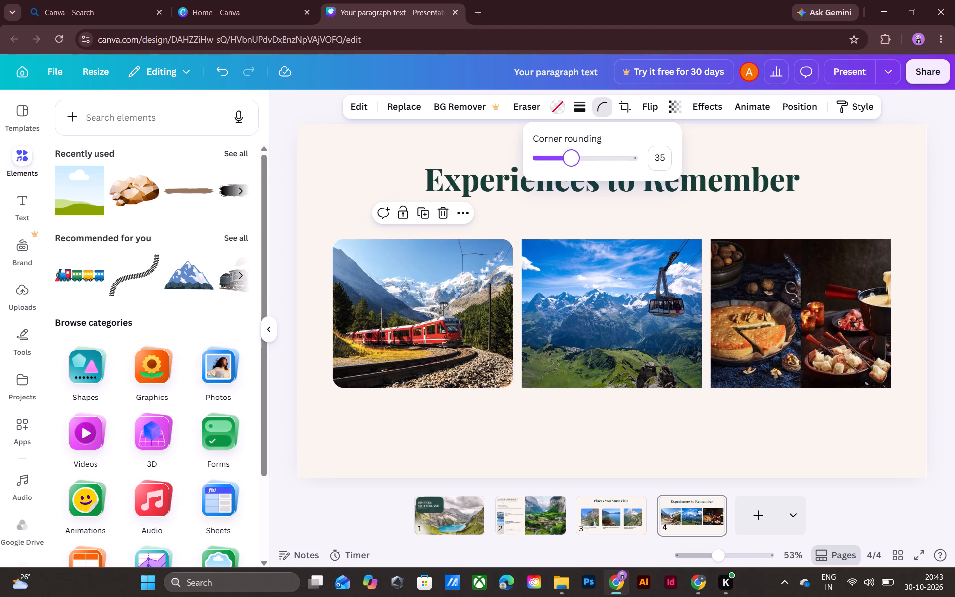
drag(571, 162, 606, 165)
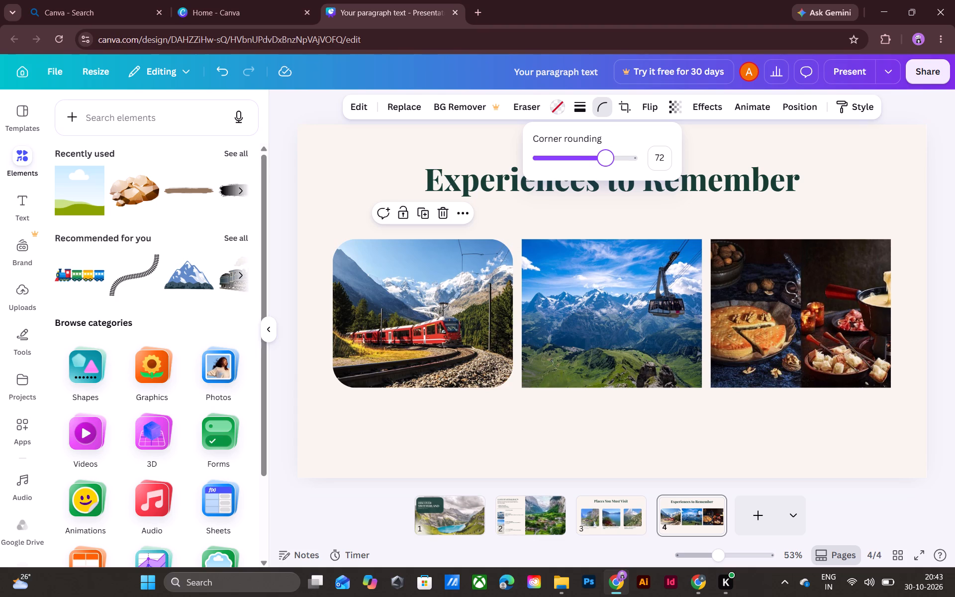
drag(606, 165, 689, 179)
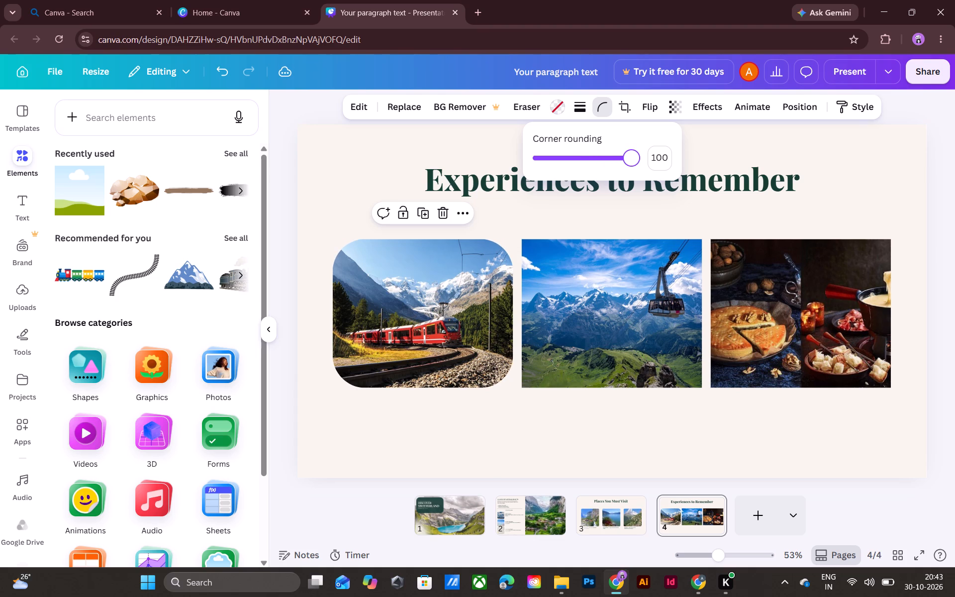
drag(689, 179, 714, 179)
Apply the same maximum corner rounding to the cable-car photo and the food photo on page 4.
click(615, 337)
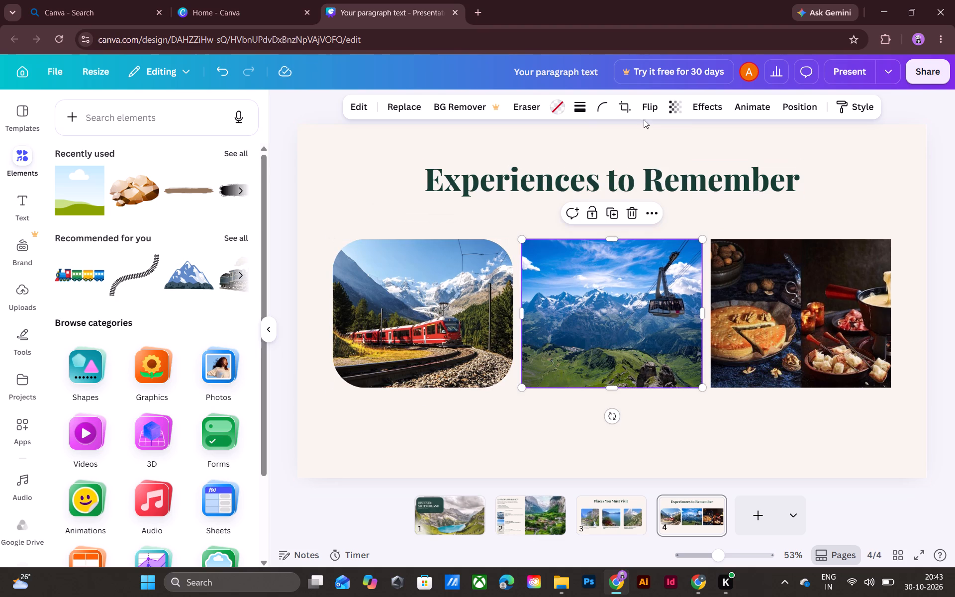
click(603, 106)
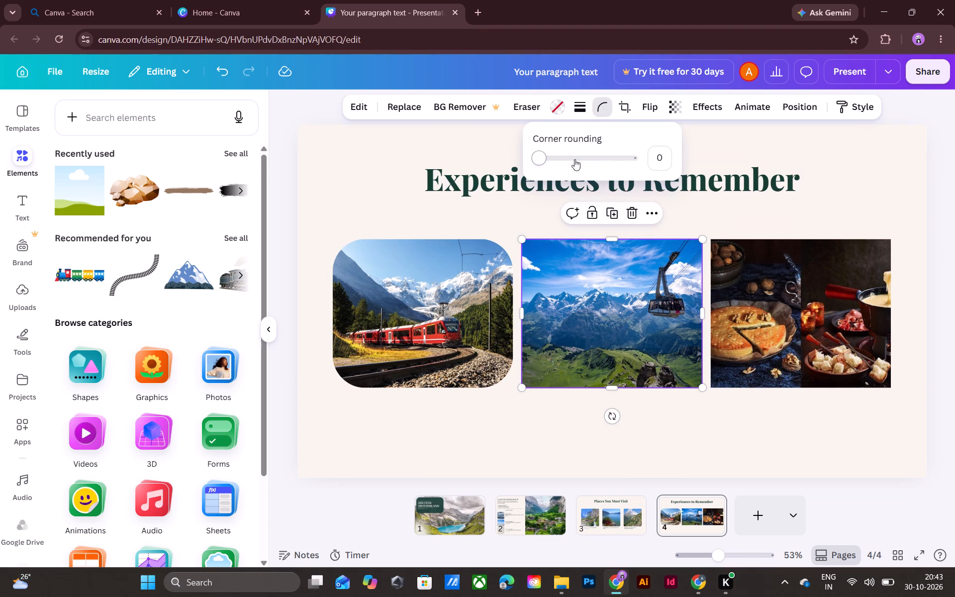
drag(537, 162, 715, 166)
click(822, 281)
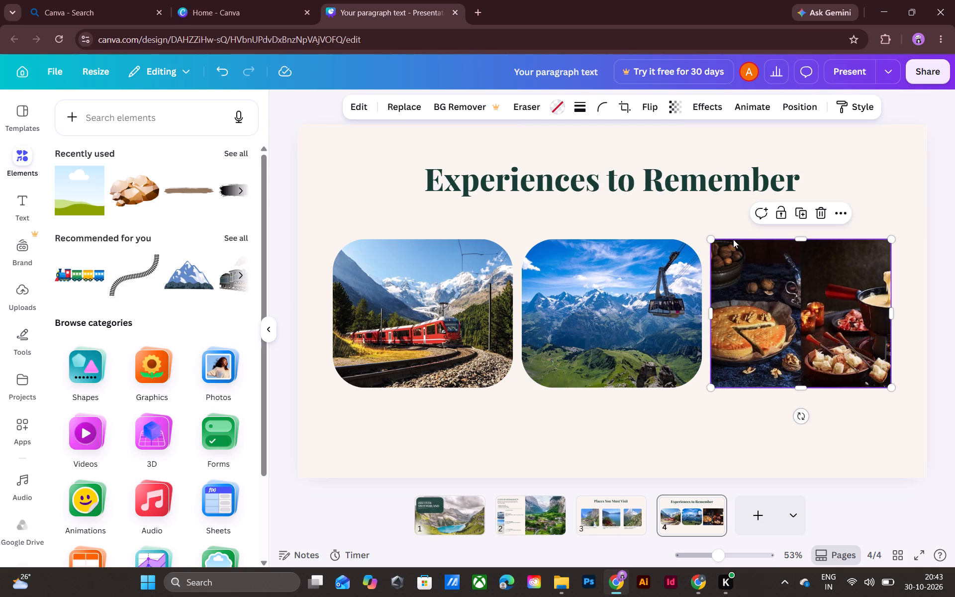
click(599, 109)
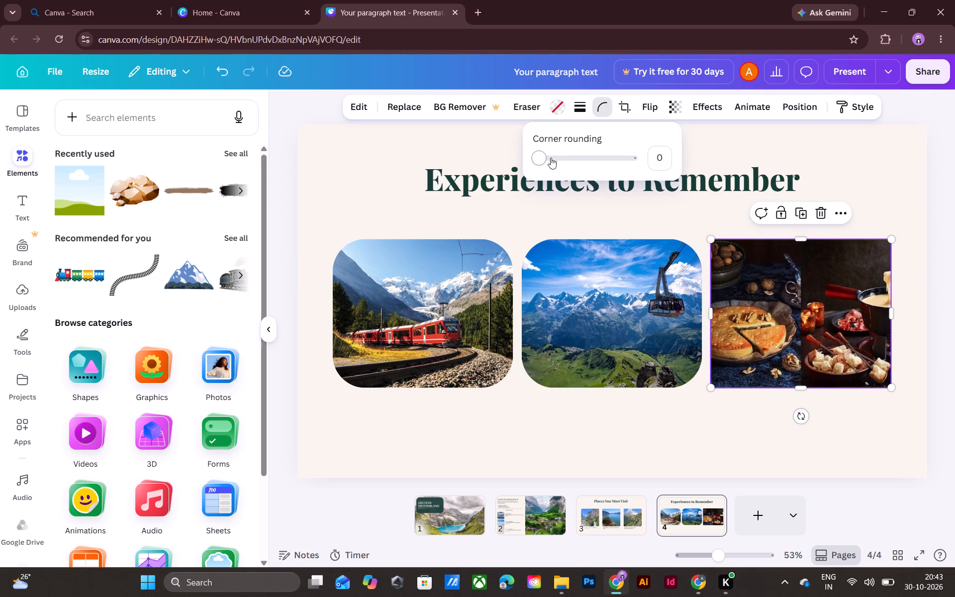
drag(545, 159, 708, 162)
click(856, 169)
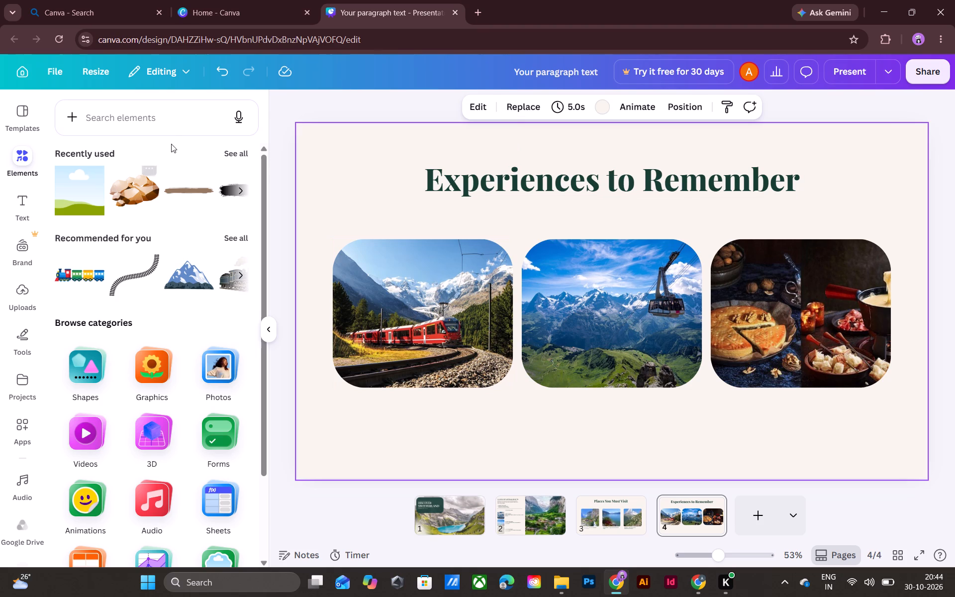
click(26, 205)
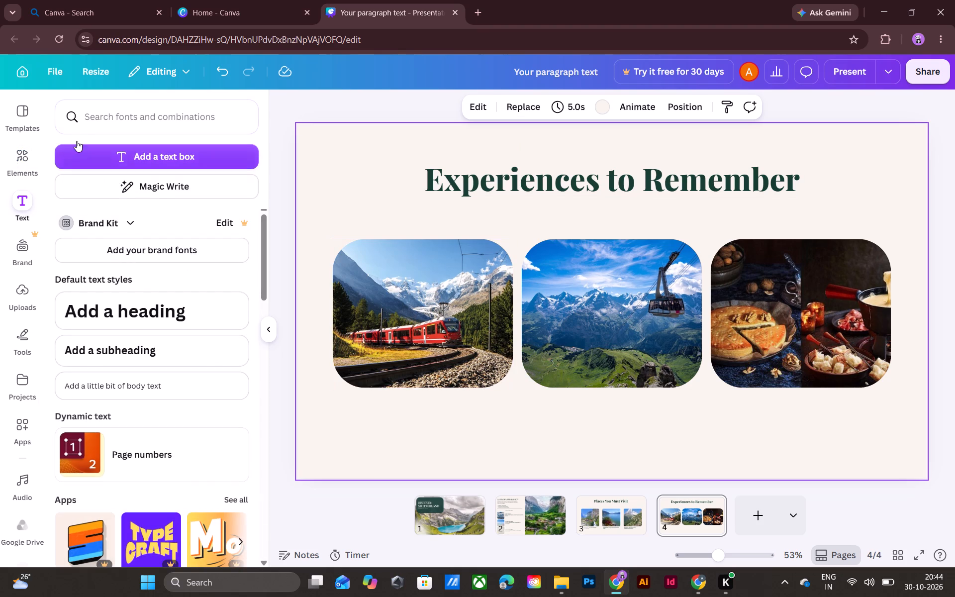
click(126, 152)
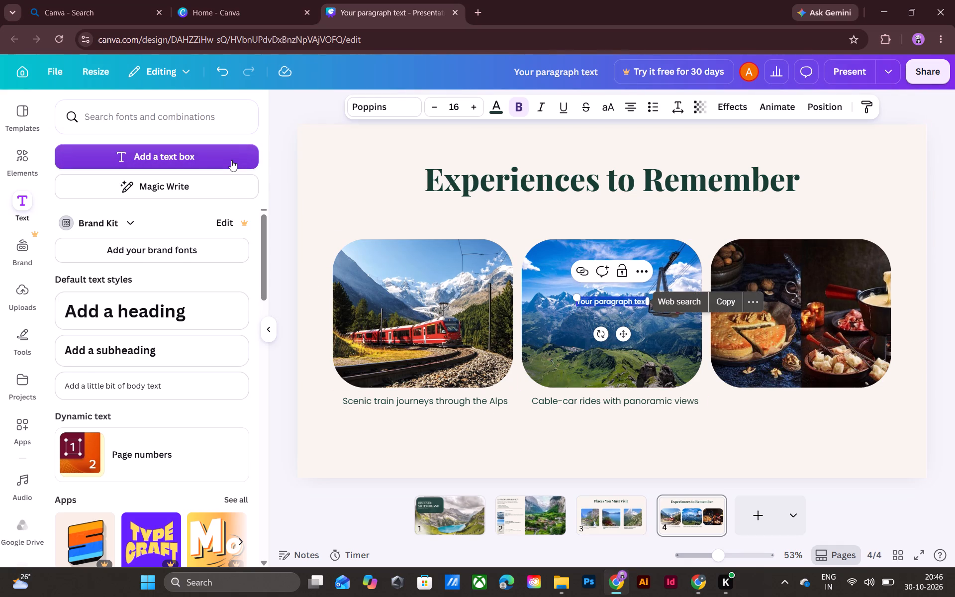
key(ctrl+v)
Remove the bold formatting from the whole chocolate-and-fondue caption and set its font size to 20.
key(ctrl+a)
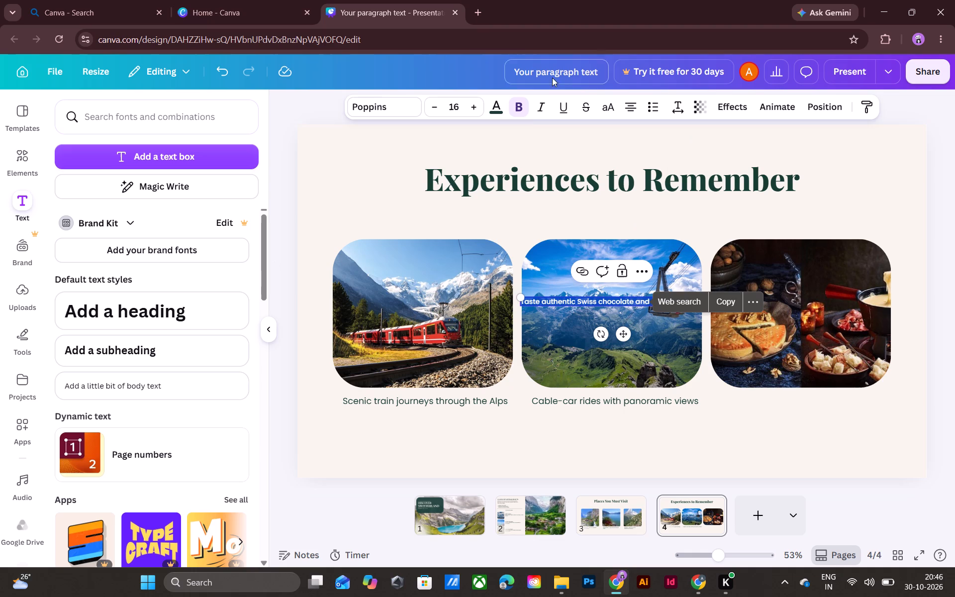
click(521, 106)
triple_click(475, 110)
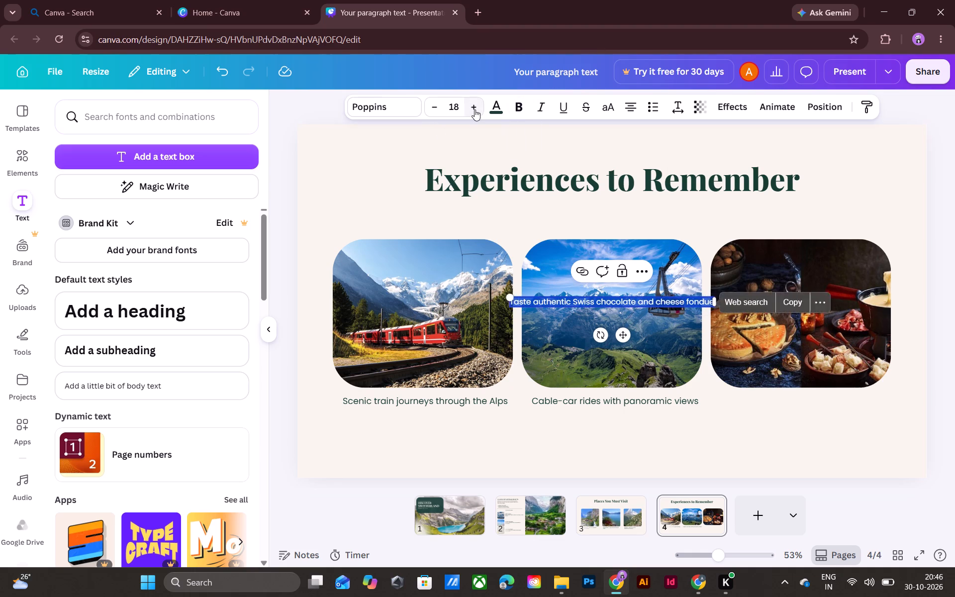
click(475, 109)
click(586, 451)
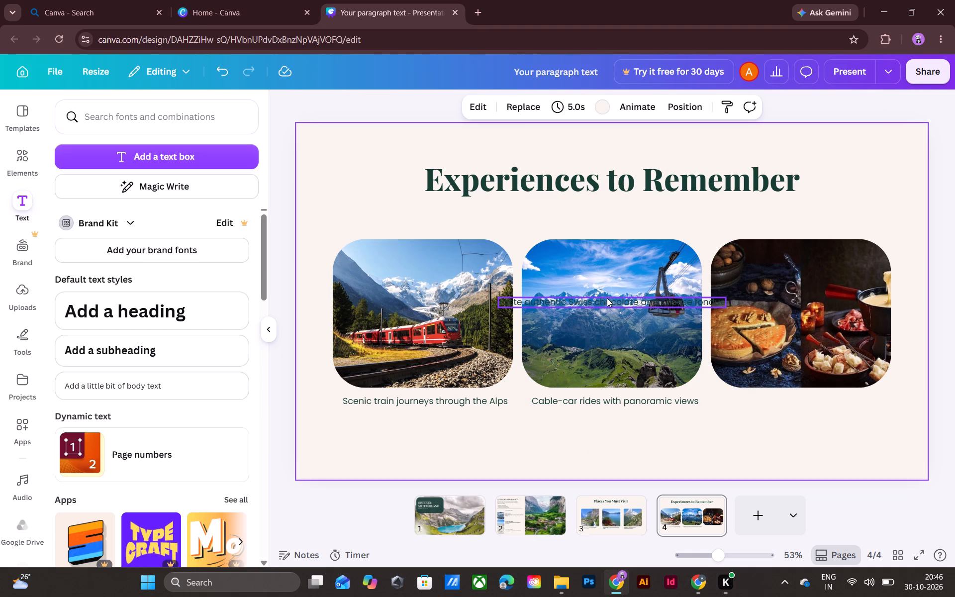
Move the chocolate-and-fondue caption below the food photo, level with the other two captions.
drag(607, 298, 842, 404)
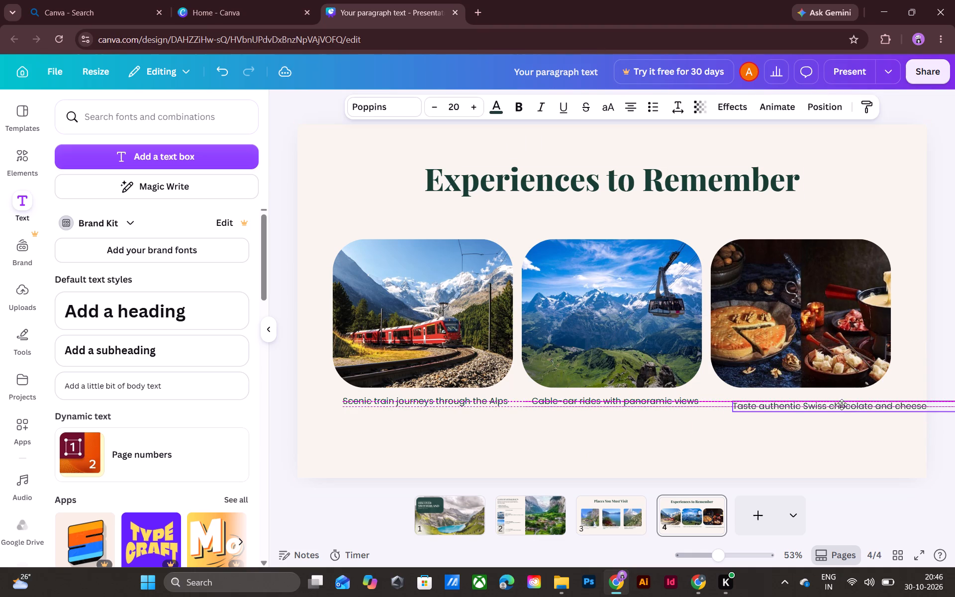
drag(842, 404, 813, 393)
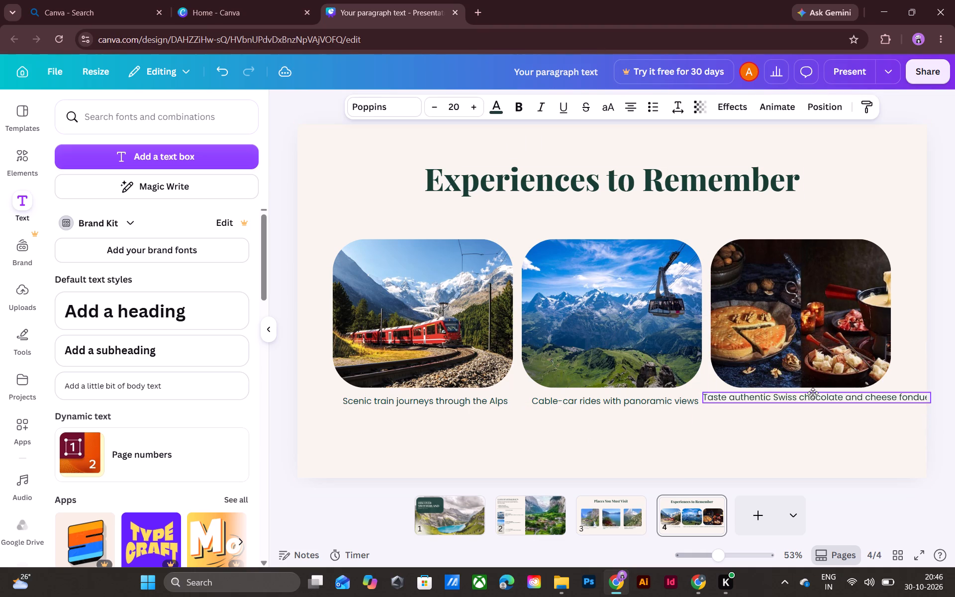
drag(813, 393, 812, 398)
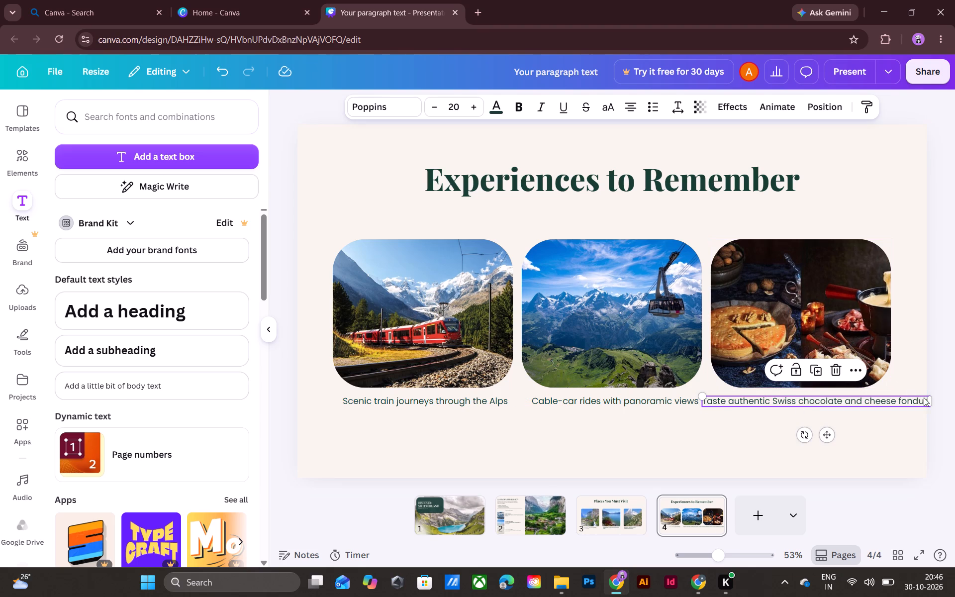
Narrow the chocolate-and-fondue caption so it wraps onto two lines and reposition it under the food photo, its first line level with the other captions.
drag(931, 402, 915, 409)
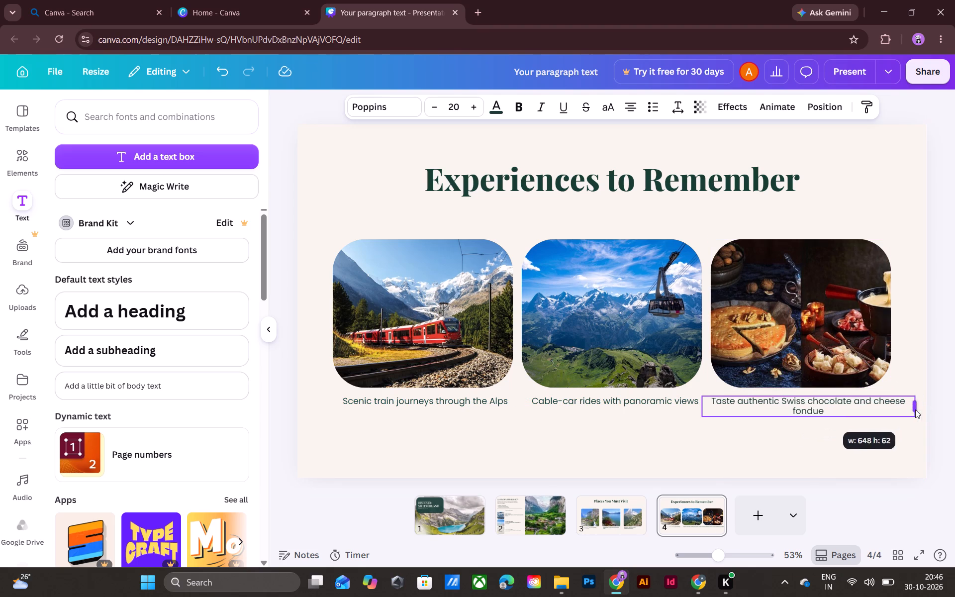
drag(915, 409, 860, 418)
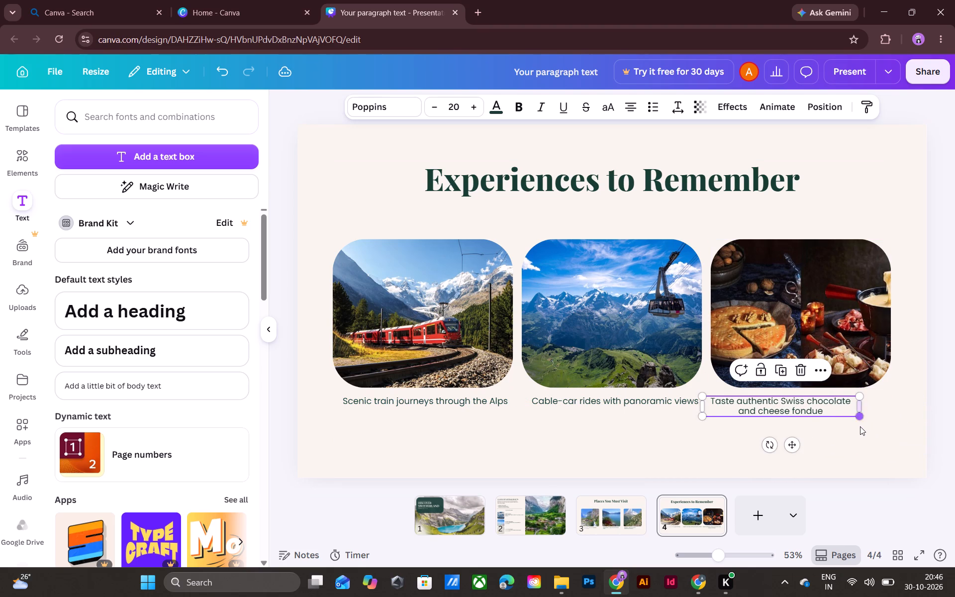
click(856, 447)
drag(789, 405, 820, 404)
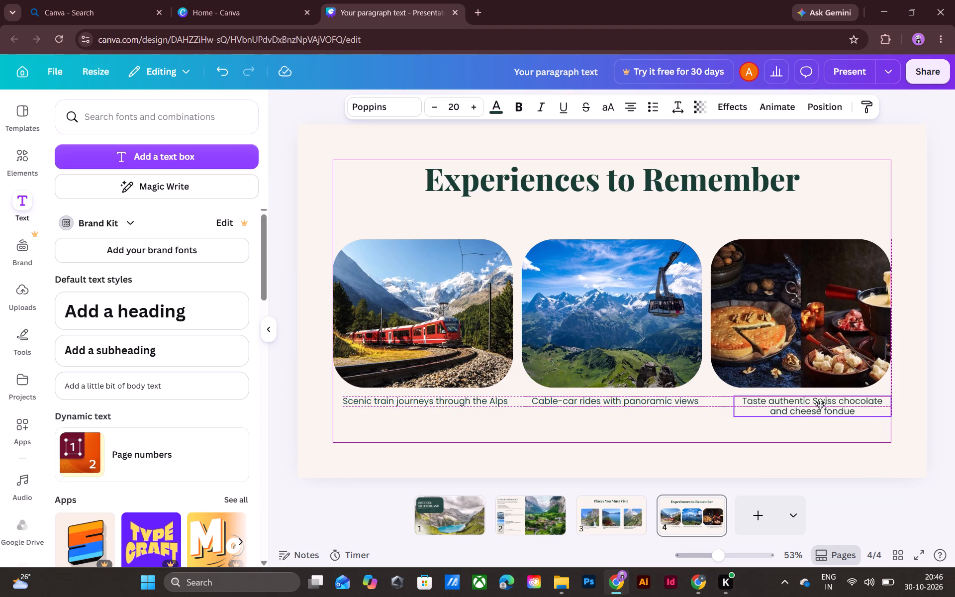
drag(820, 404, 820, 402)
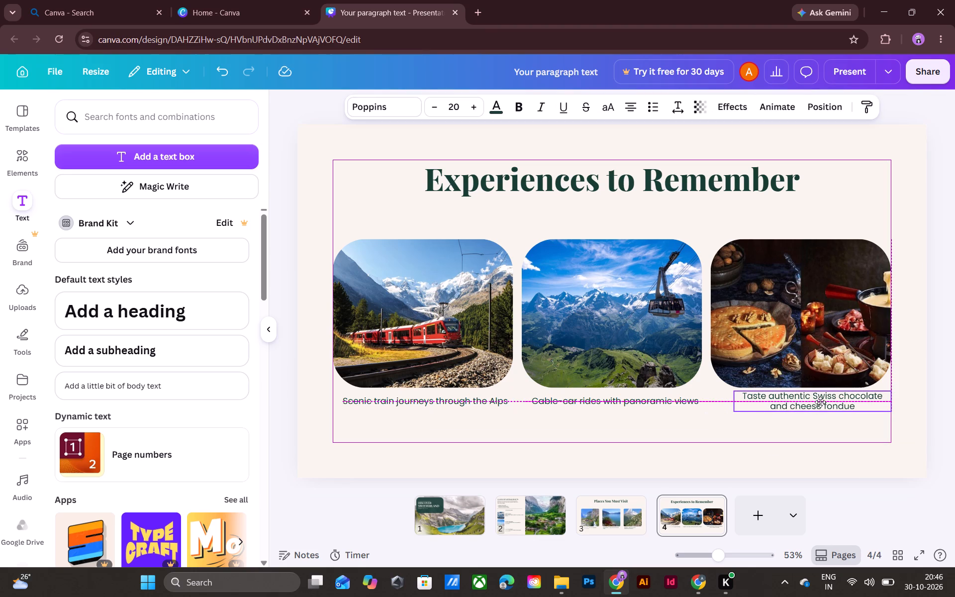
drag(820, 402, 822, 407)
click(728, 443)
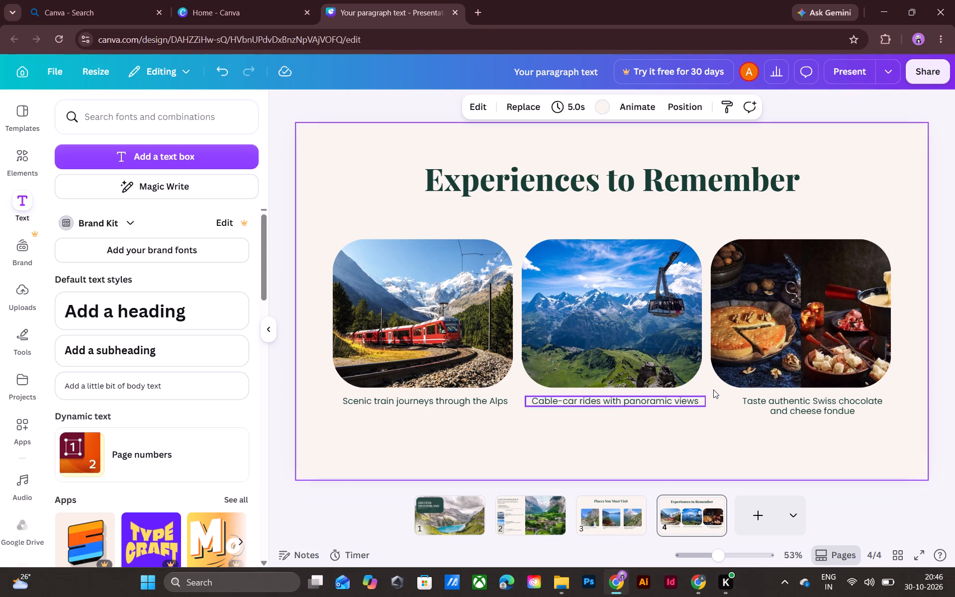
Narrow the cable-car caption so it wraps onto two lines and shift it back to the centre under the cable-car photo.
click(606, 398)
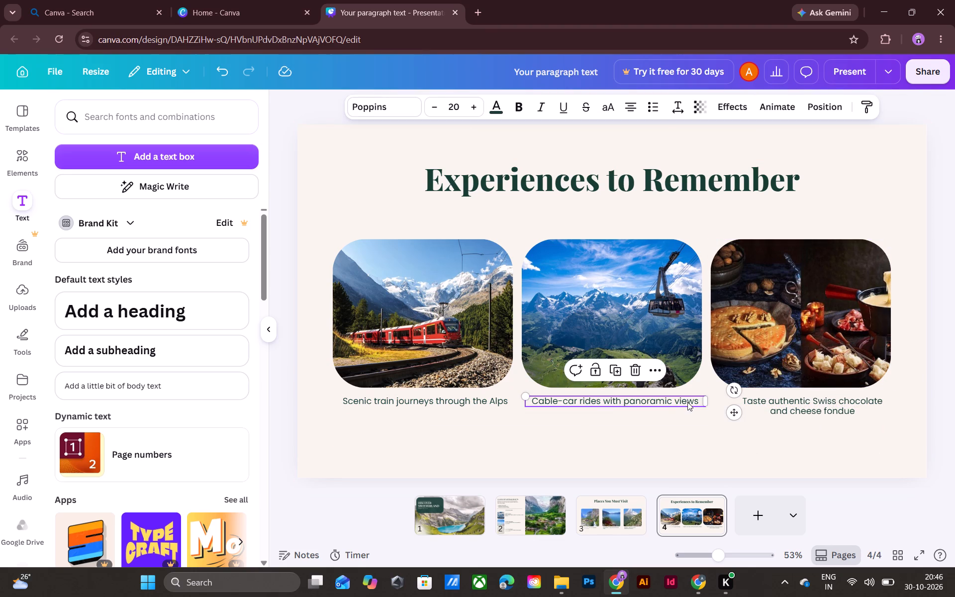
drag(705, 400, 684, 408)
click(655, 430)
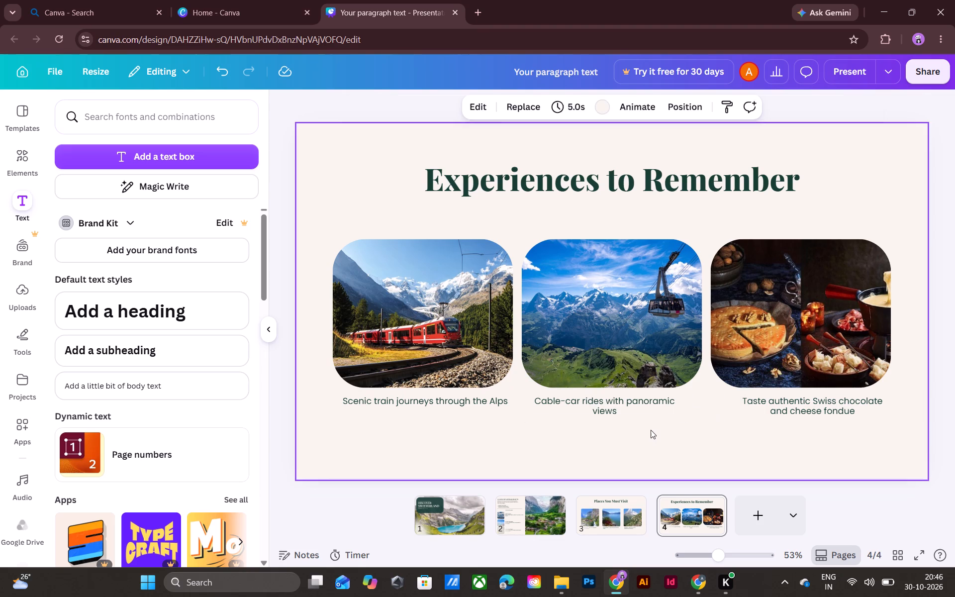
drag(621, 406, 633, 405)
click(594, 433)
Narrow the train caption so it wraps onto two lines and centre-align its text.
click(470, 402)
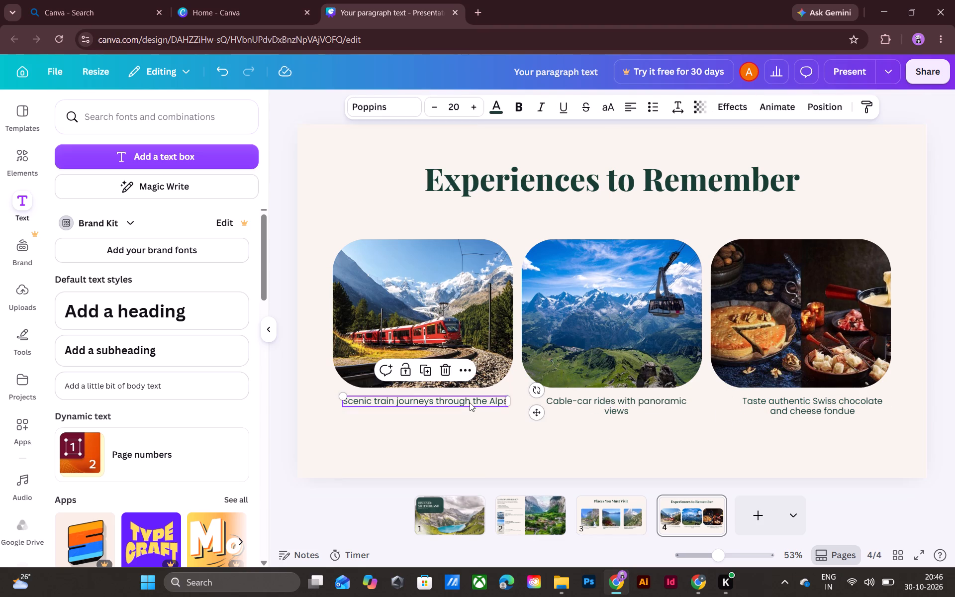
drag(509, 404, 487, 405)
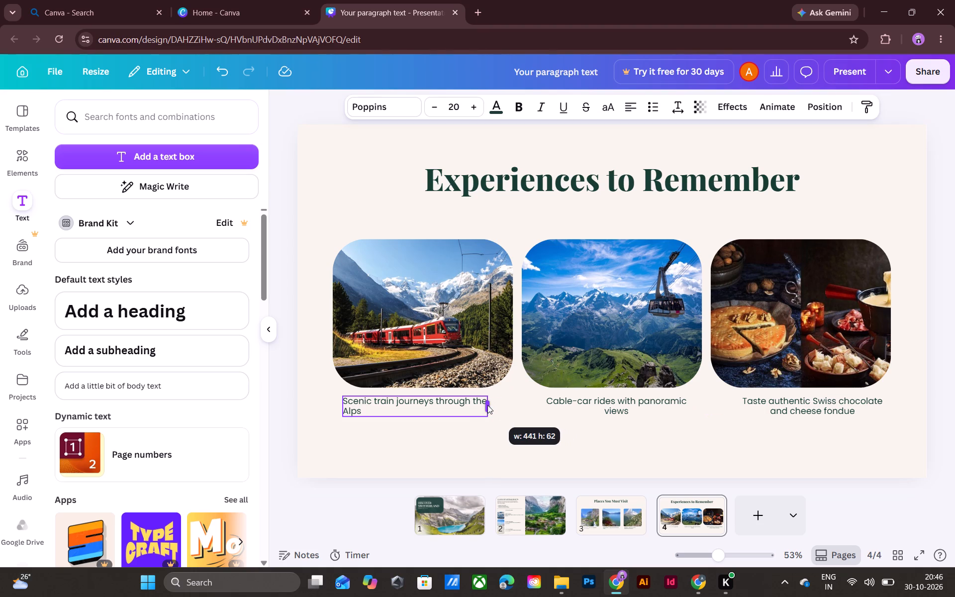
drag(487, 405, 486, 405)
click(464, 404)
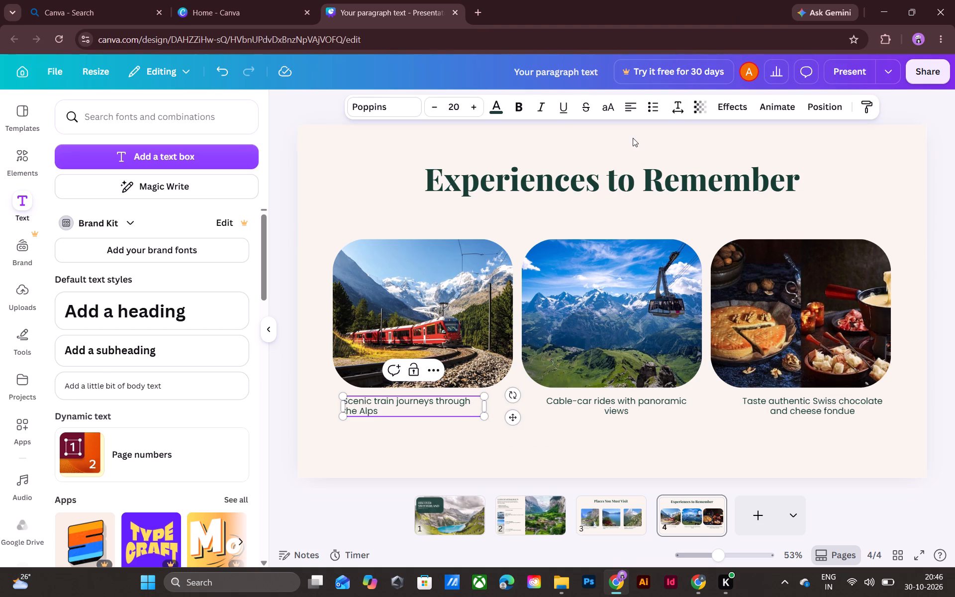
click(630, 112)
click(532, 453)
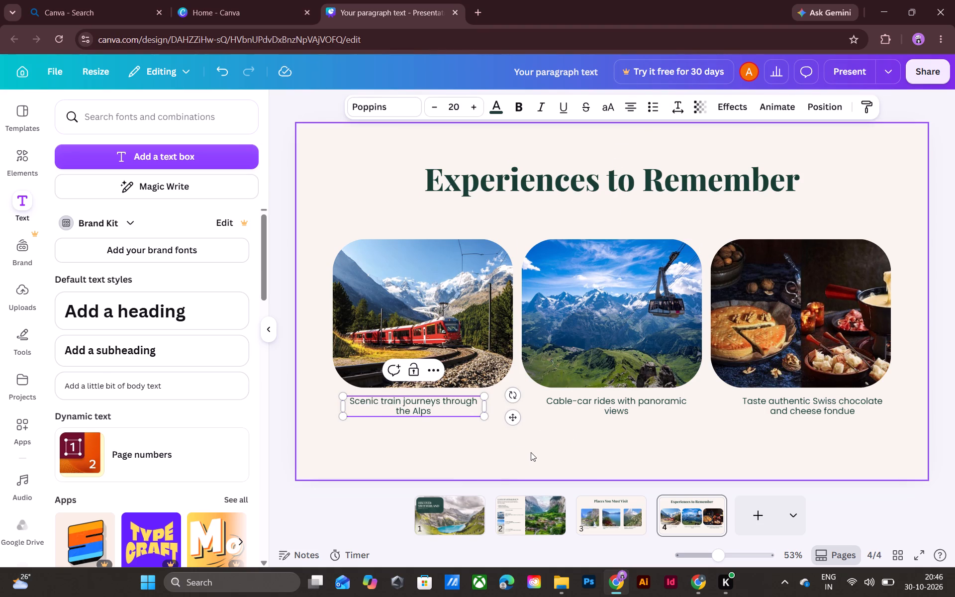
Shift the train caption slightly to the right so it sits centred under the train photo.
click(434, 415)
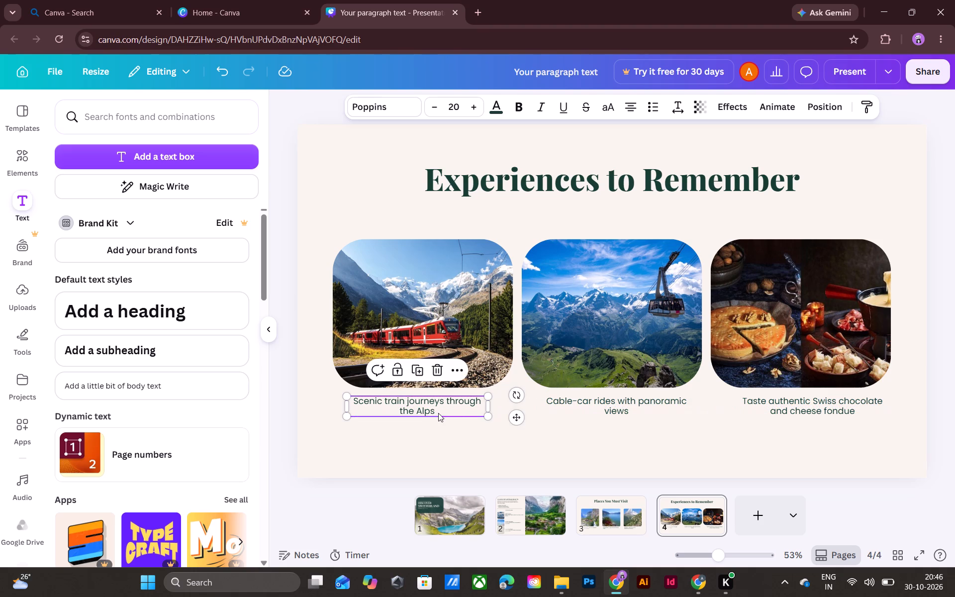
click(490, 459)
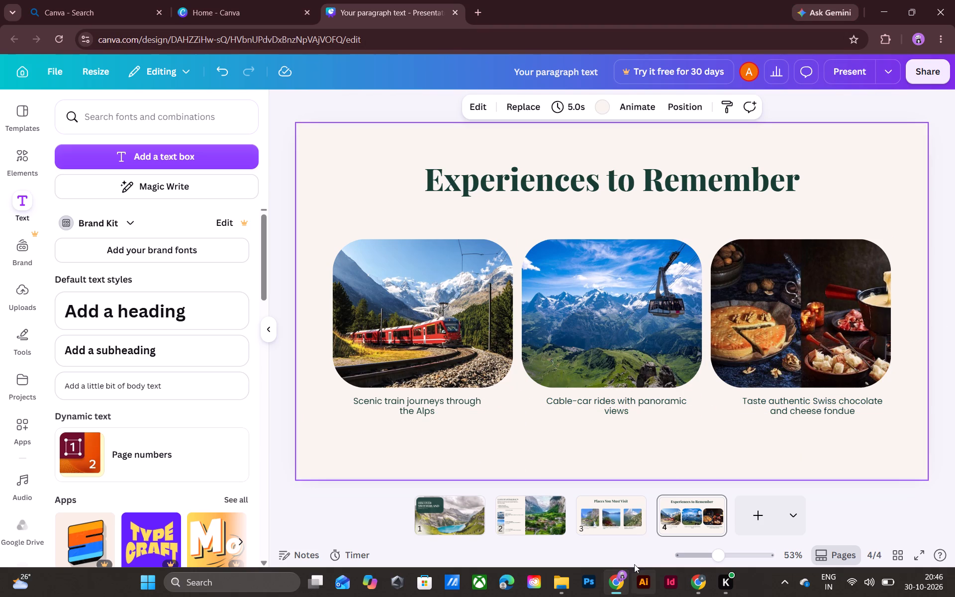
Check the Slide 5 section of the ChatGPT outline and add a blank fifth page to the presentation.
click(698, 584)
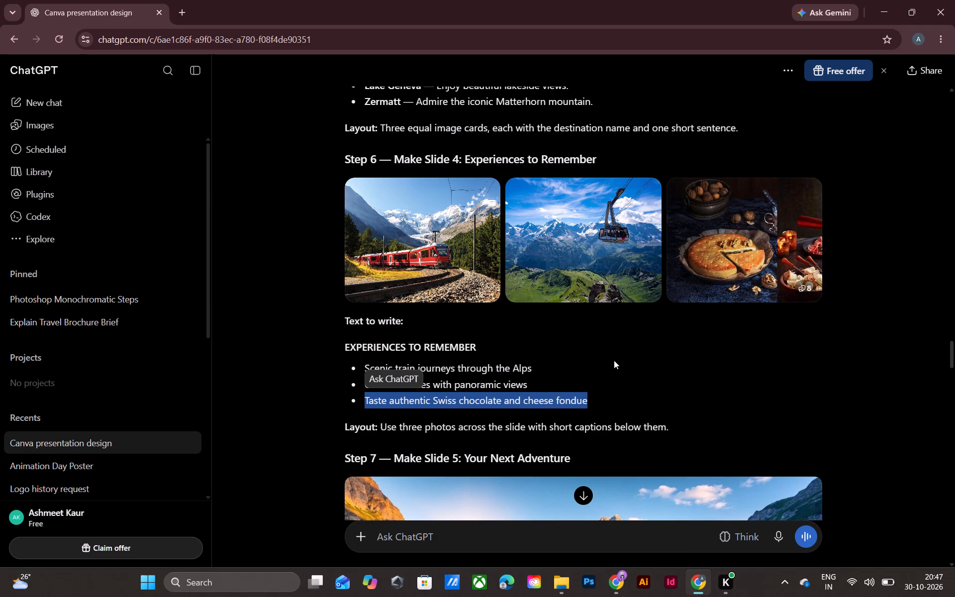
scroll(614, 360, down, 5)
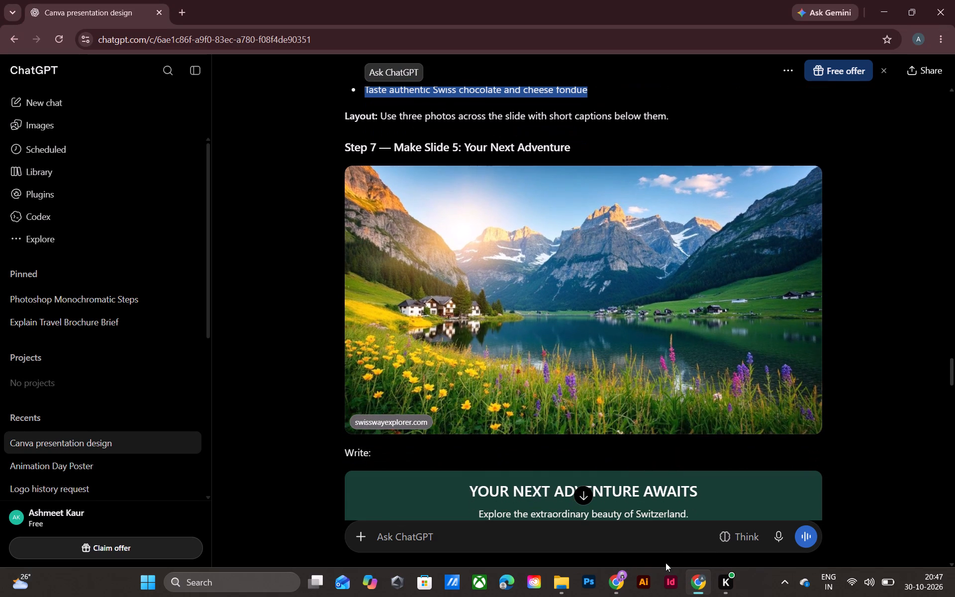
click(626, 585)
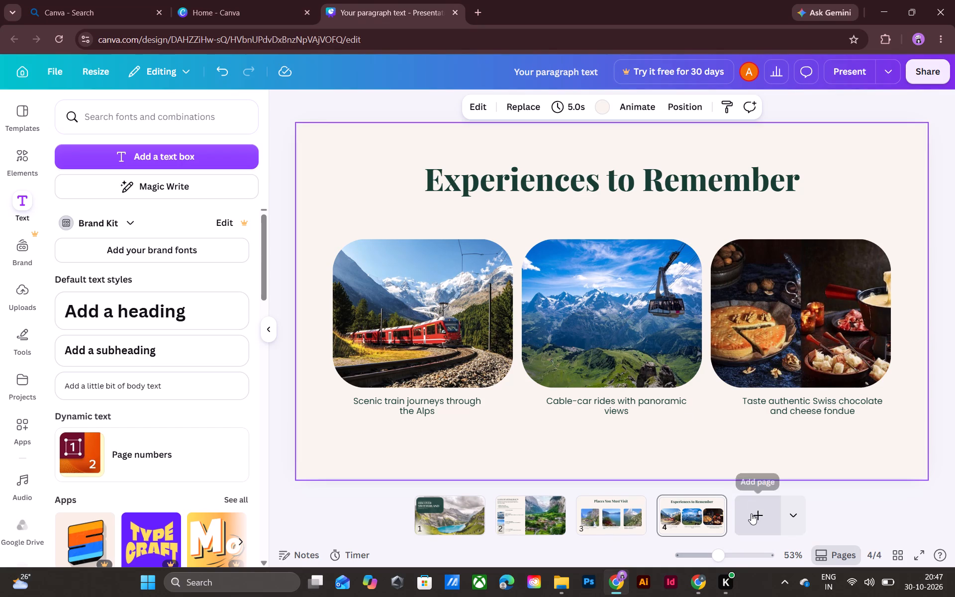
click(751, 513)
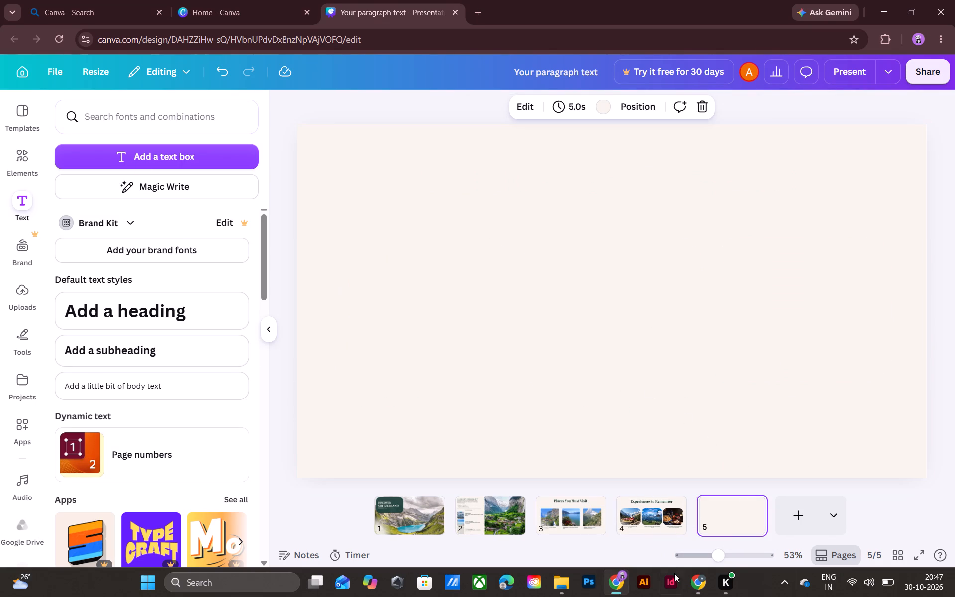
Place the mountain lake photo with yellow and purple wildflowers from the Desktop folder onto slide 5.
click(560, 591)
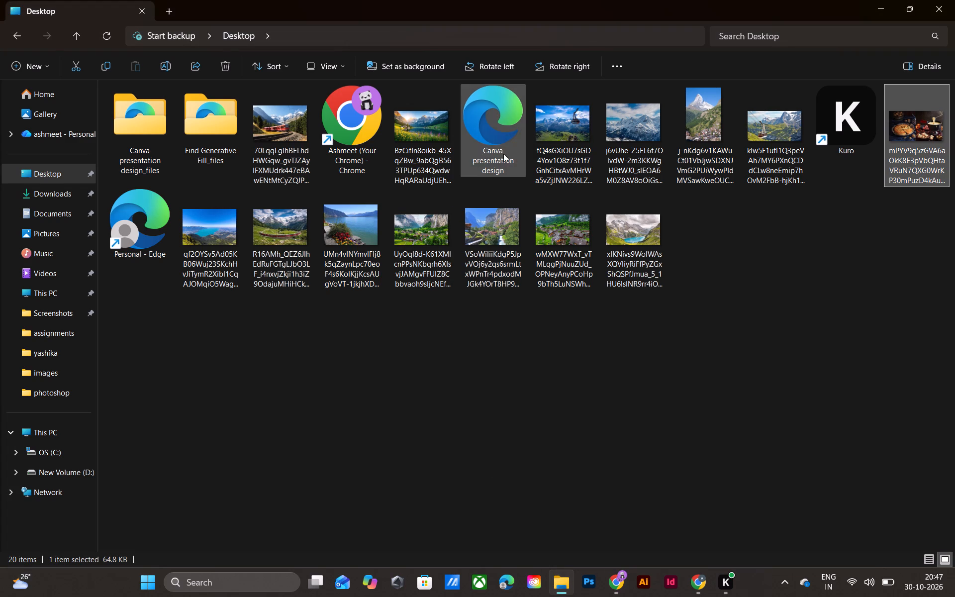
drag(401, 138, 629, 596)
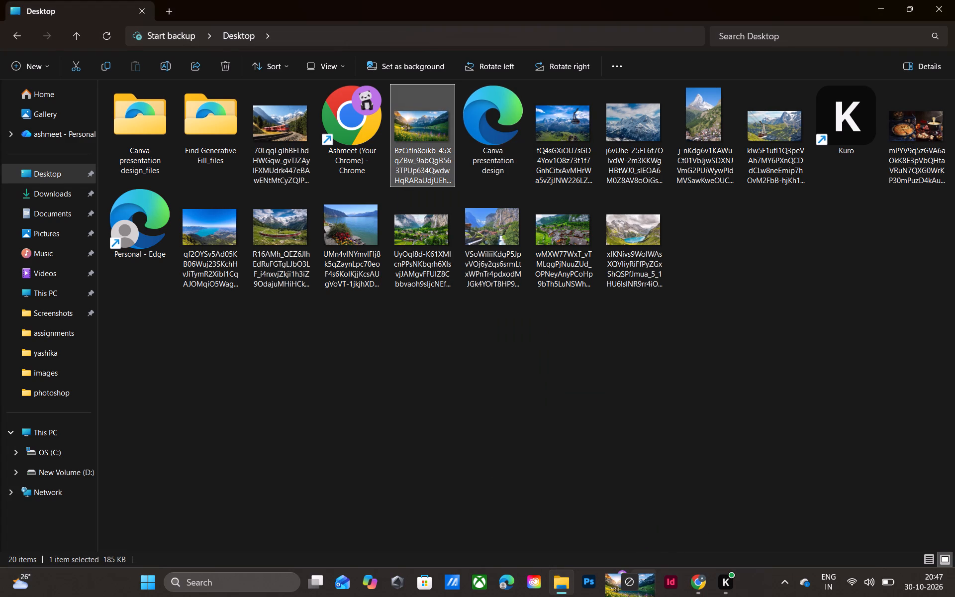
drag(629, 596, 566, 332)
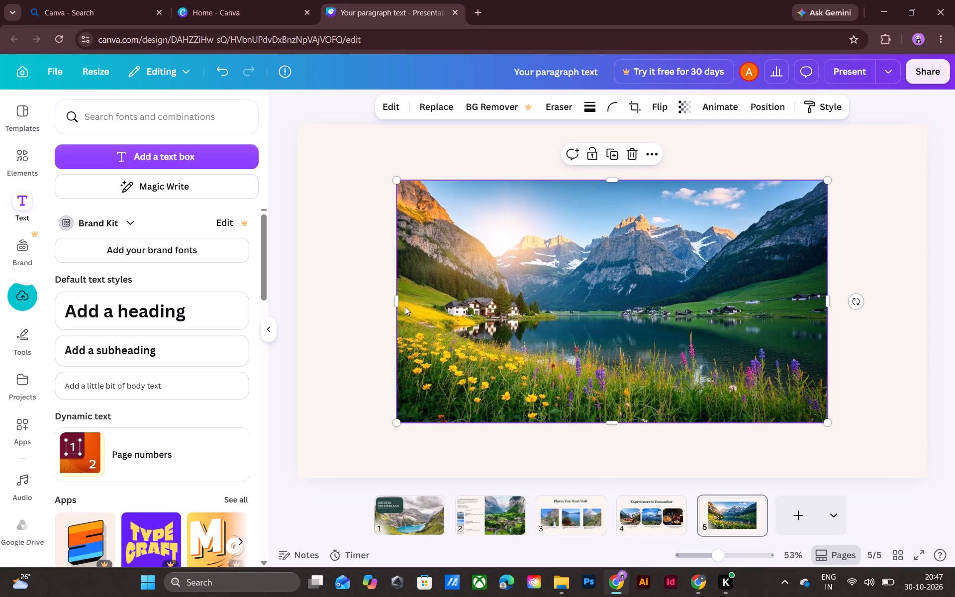
Stretch the lake photo to all four edges of slide 5 so it fills the whole page.
drag(399, 300, 297, 318)
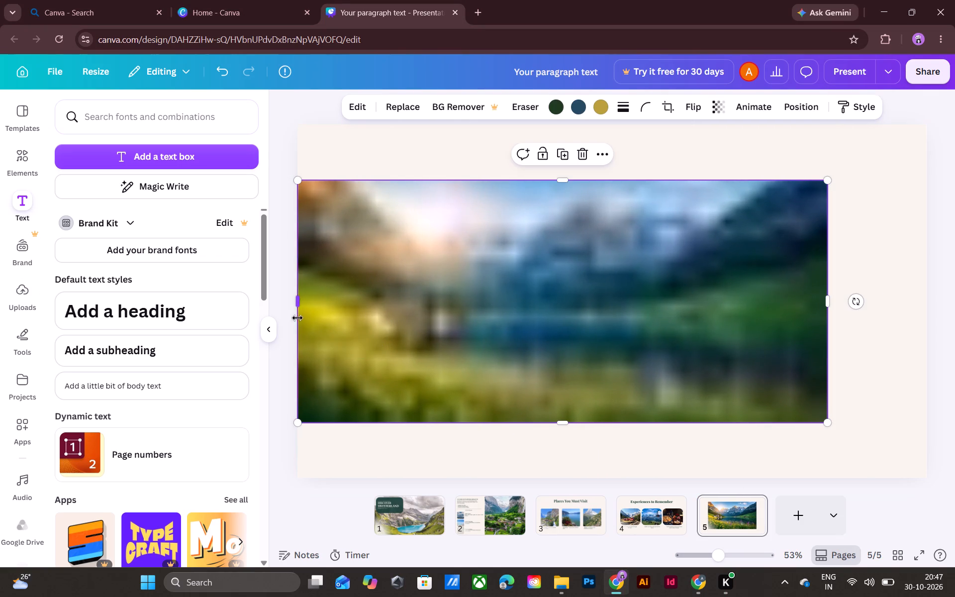
drag(564, 181, 554, 127)
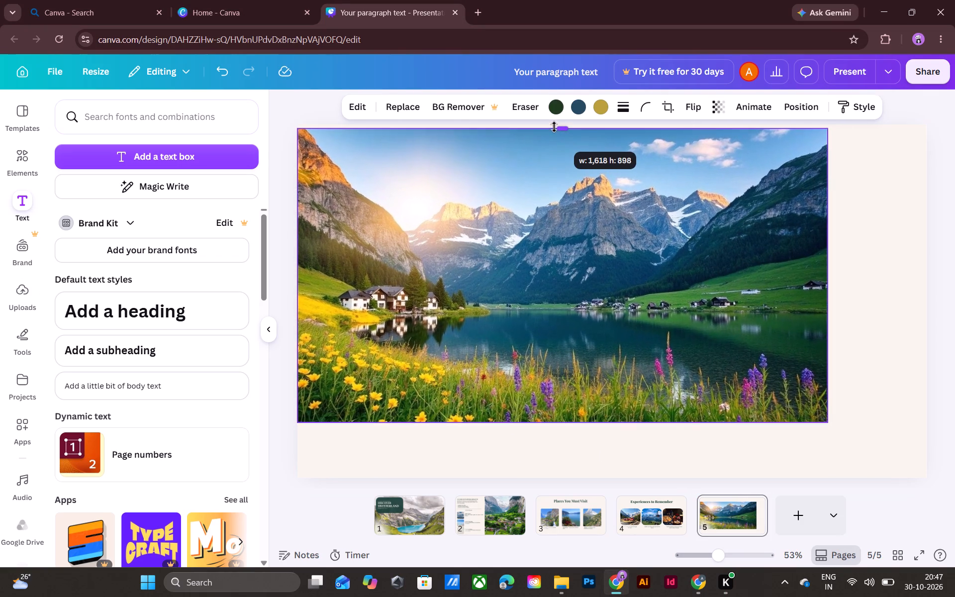
drag(554, 127, 555, 126)
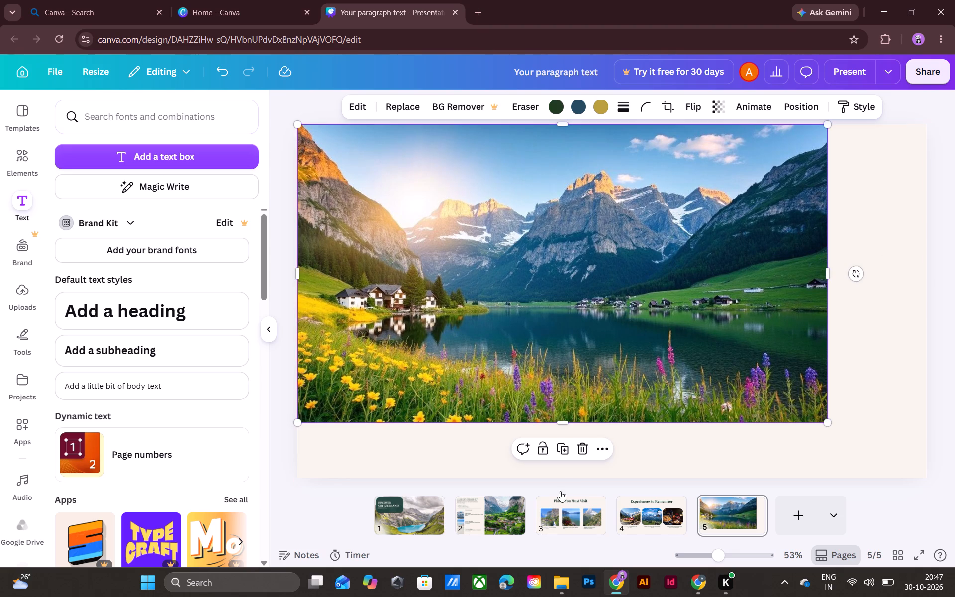
drag(563, 421, 572, 475)
drag(823, 302, 921, 296)
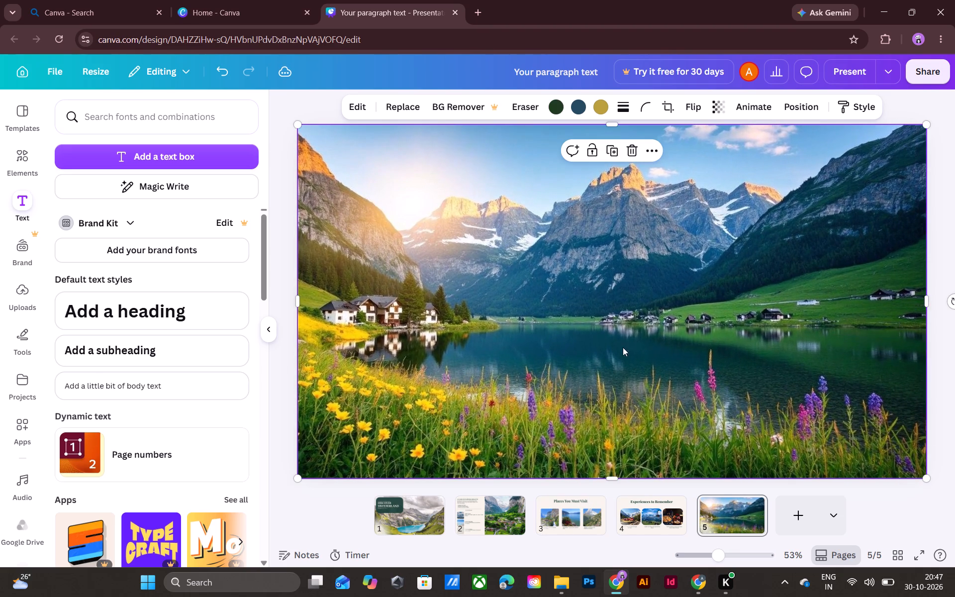
click(885, 499)
click(659, 361)
click(701, 585)
scroll(644, 426, down, 4)
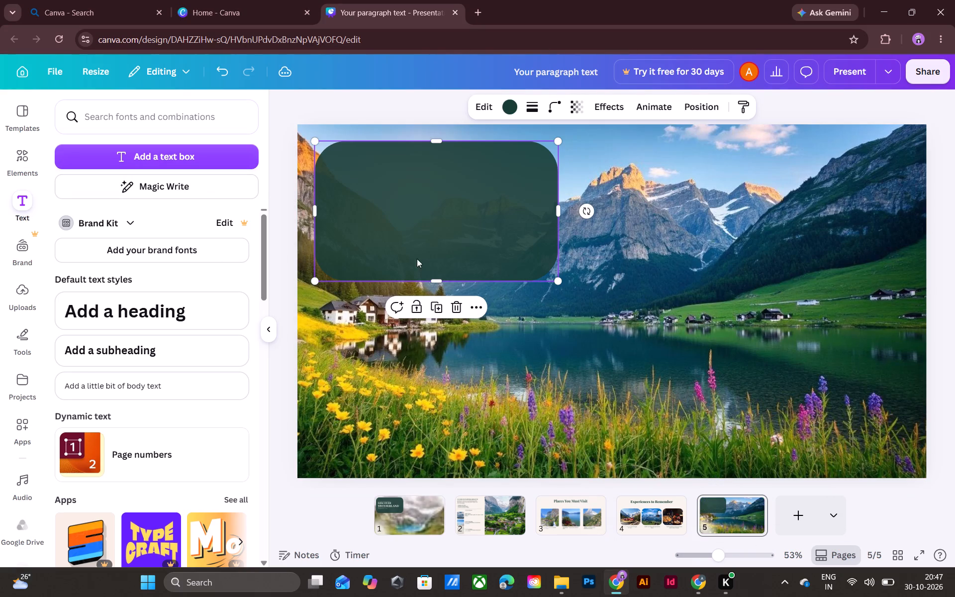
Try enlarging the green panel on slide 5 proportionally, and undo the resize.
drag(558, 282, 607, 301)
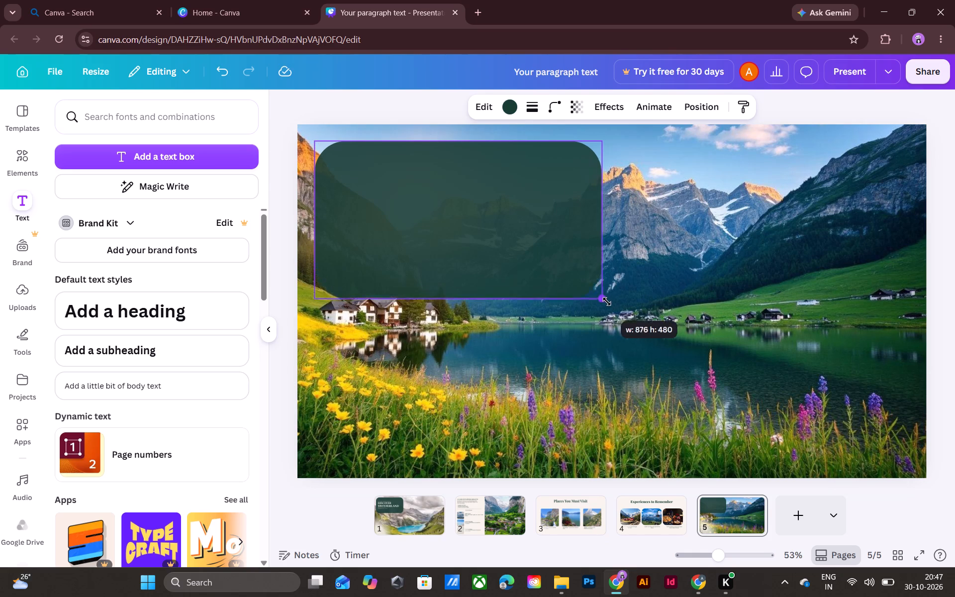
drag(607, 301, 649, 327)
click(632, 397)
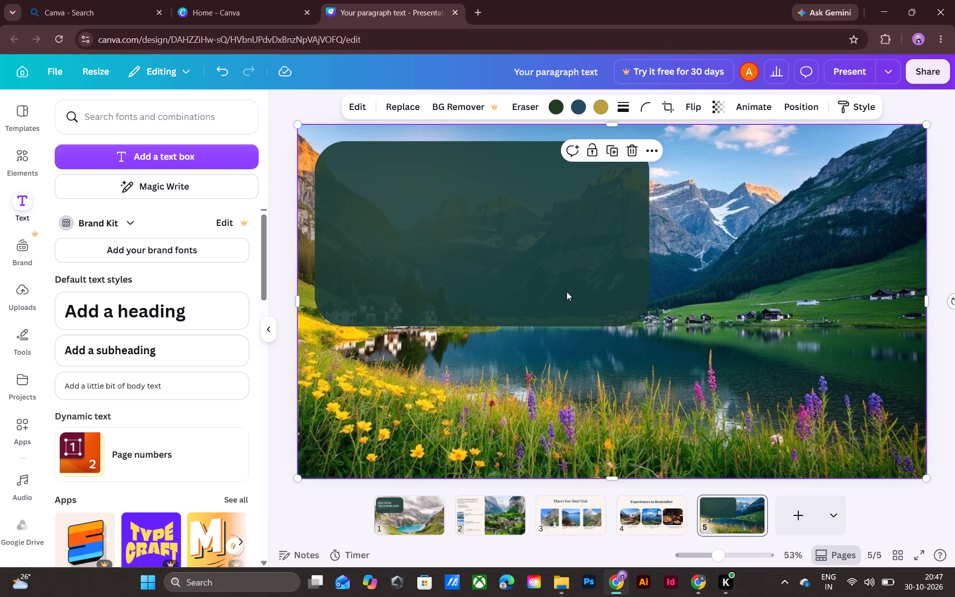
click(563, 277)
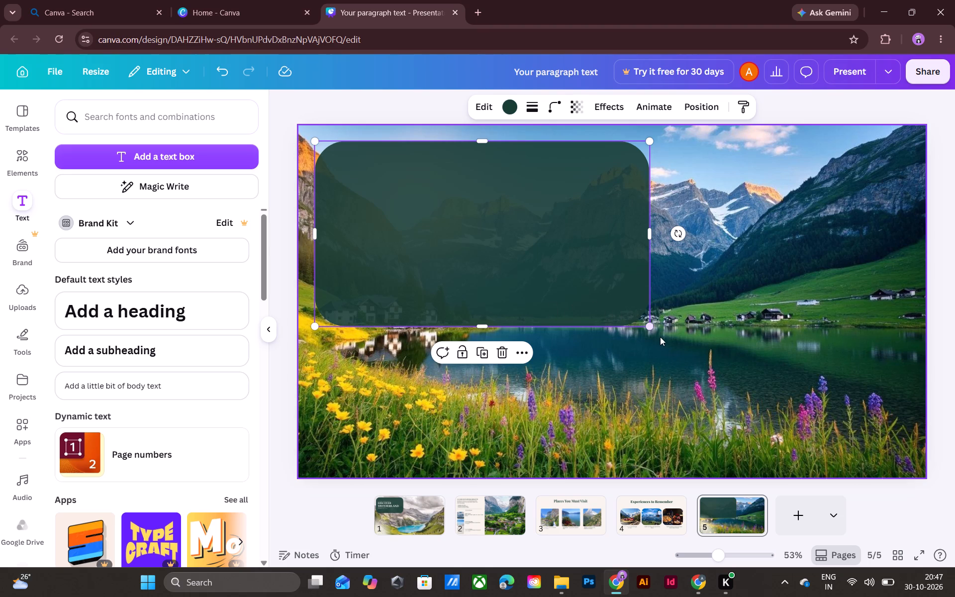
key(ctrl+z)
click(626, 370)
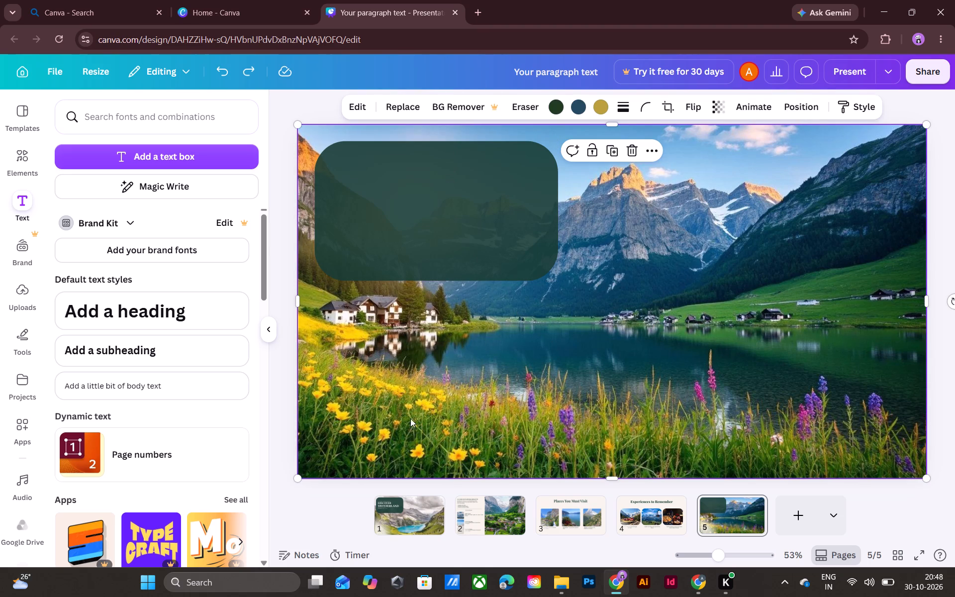
Make the green panel wider and taller, and position it over the left half of the lake photo.
drag(425, 241, 586, 341)
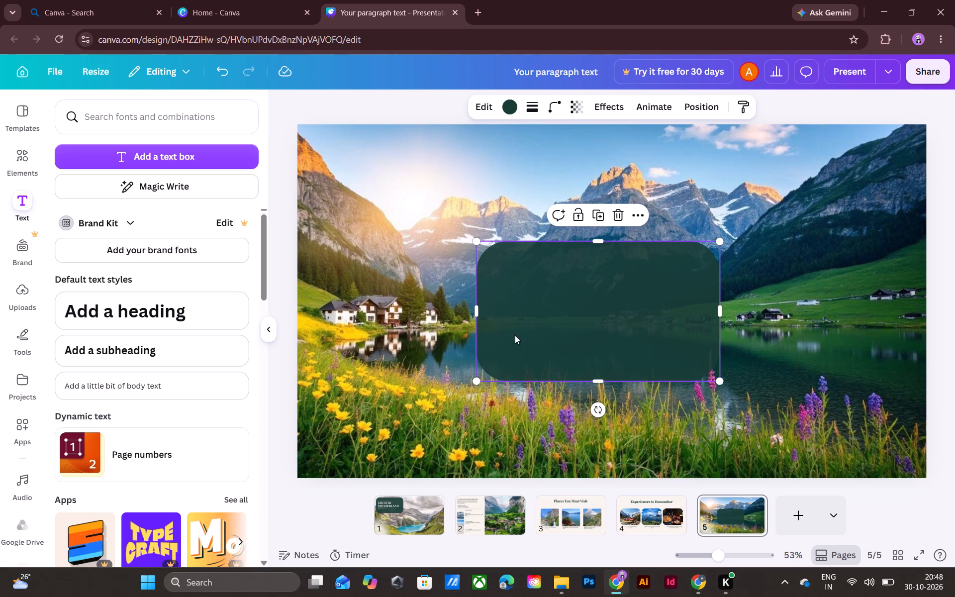
drag(480, 314, 404, 313)
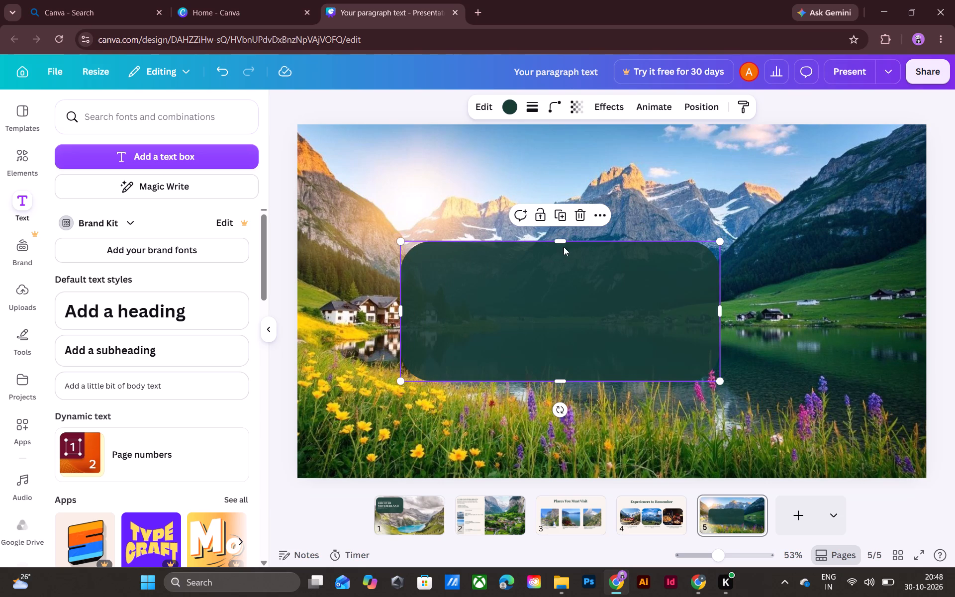
drag(563, 242, 565, 211)
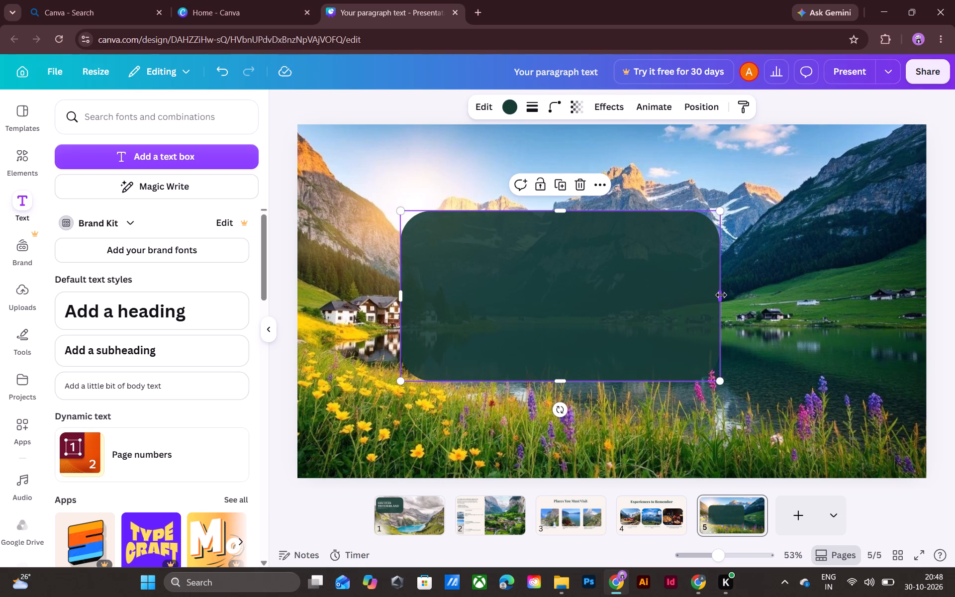
drag(722, 295, 730, 298)
click(782, 346)
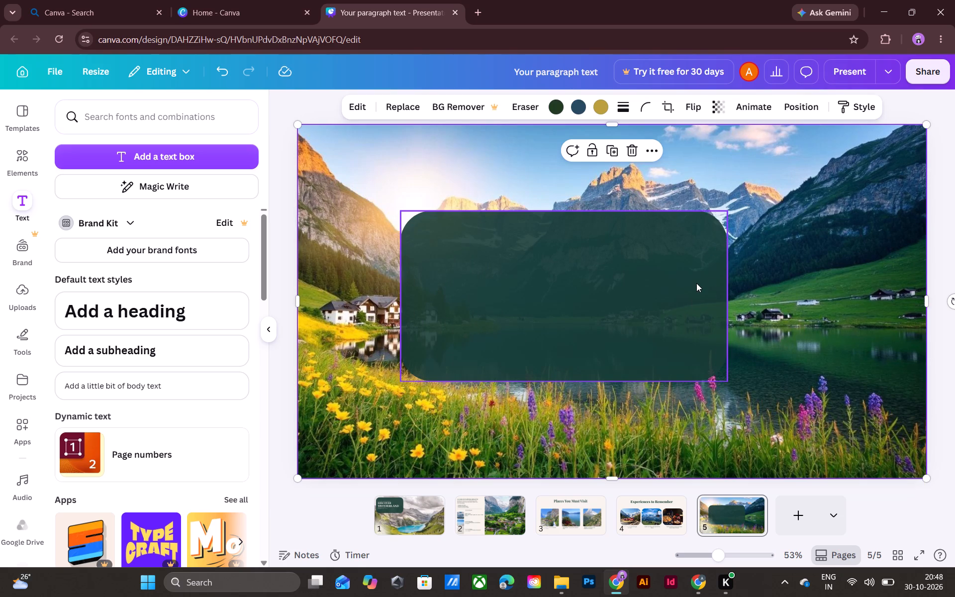
drag(697, 284, 643, 331)
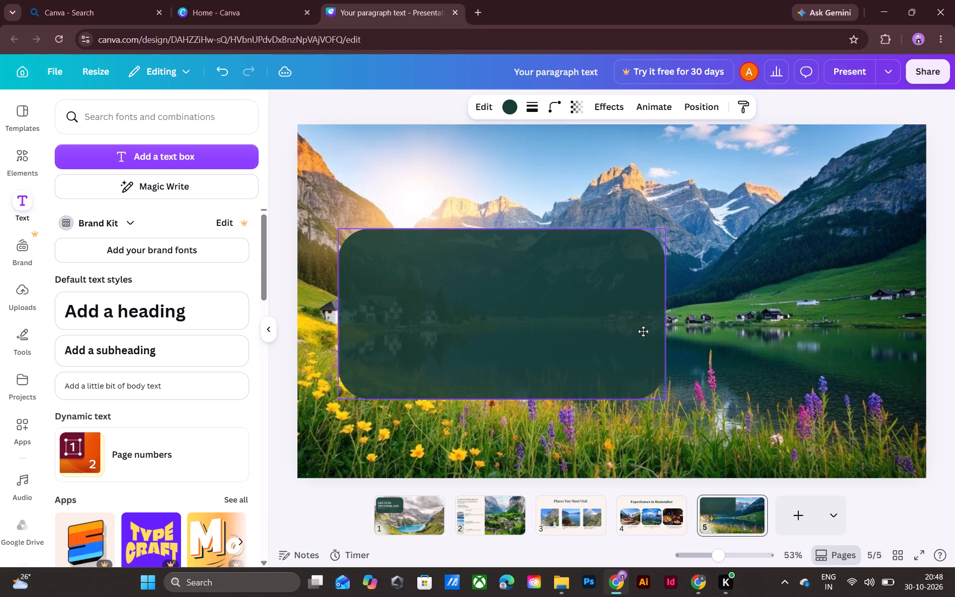
drag(643, 331, 631, 275)
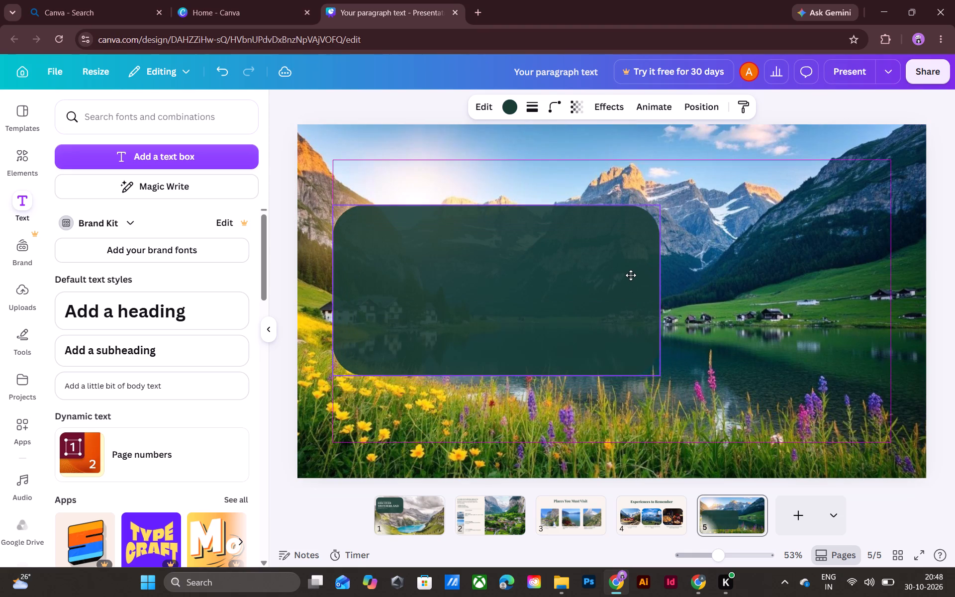
drag(631, 275, 628, 261)
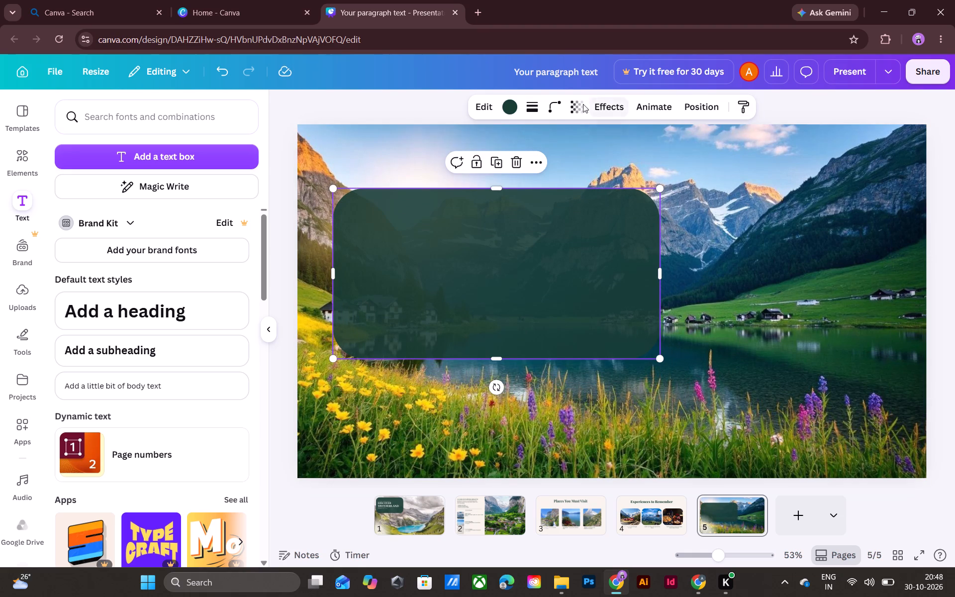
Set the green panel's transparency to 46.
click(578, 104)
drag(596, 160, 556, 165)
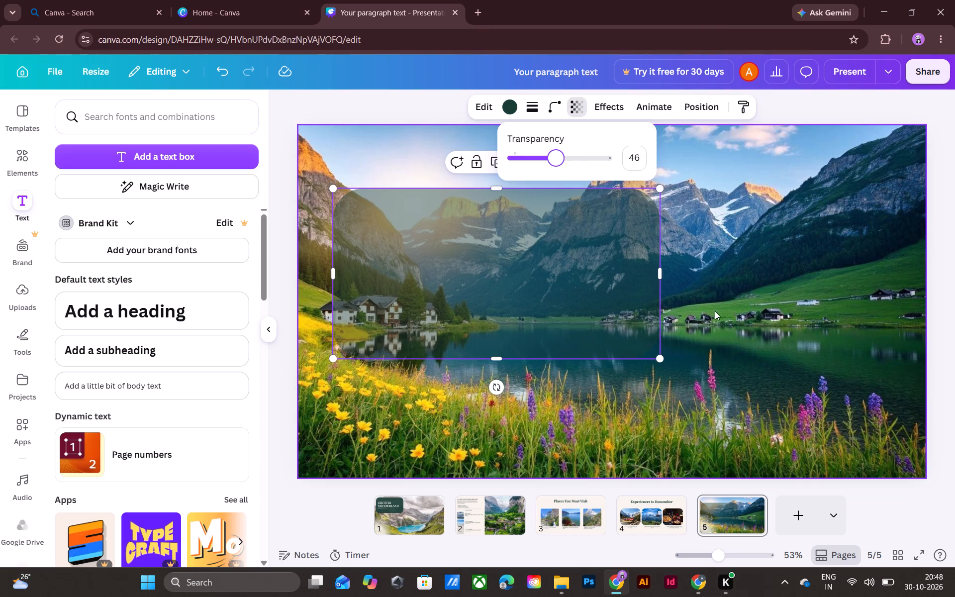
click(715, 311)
Move the green panel up into the top-left corner of slide 5, leaving a small margin to the page edges.
drag(586, 315, 572, 271)
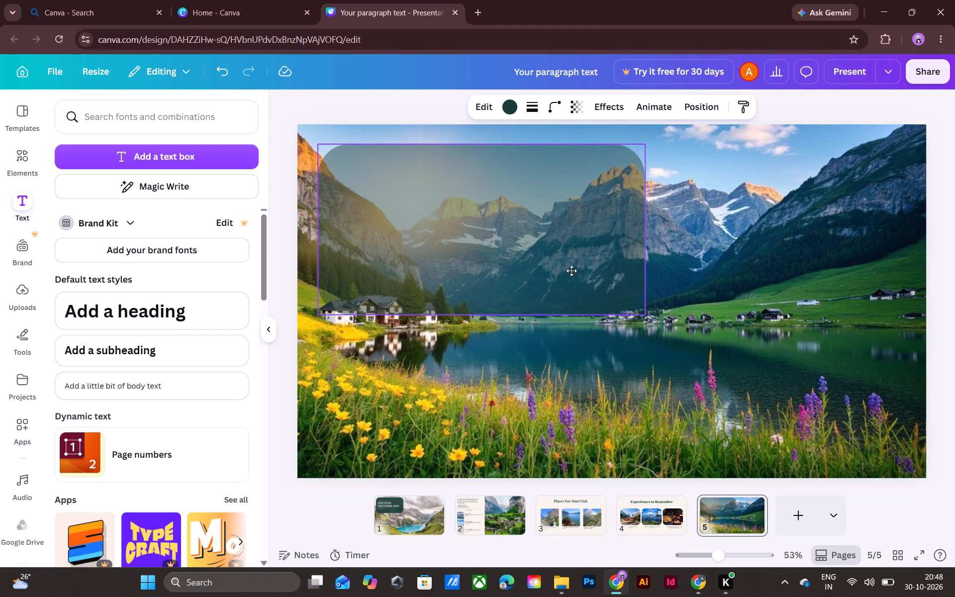
drag(572, 271, 566, 265)
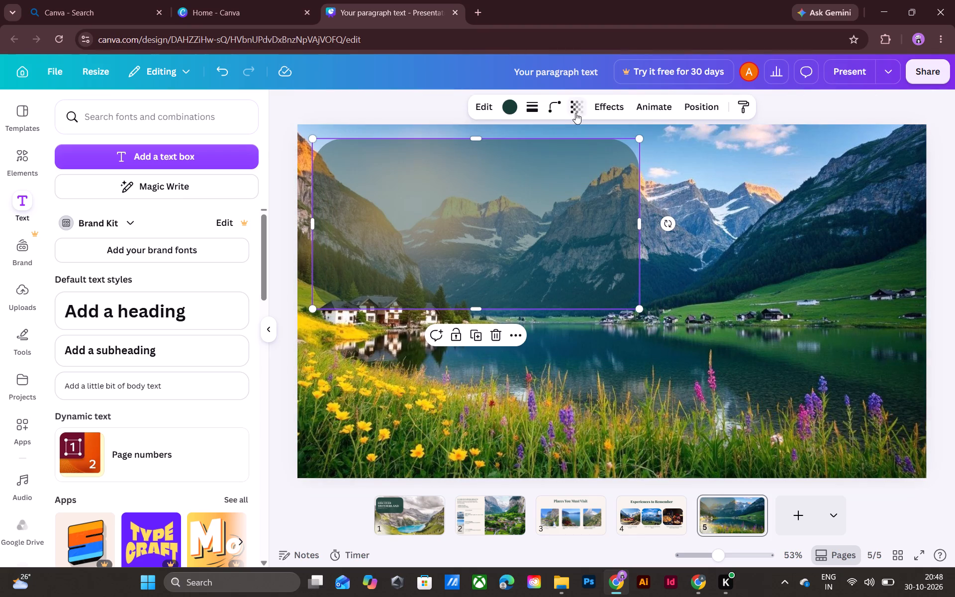
Make the green panel more opaque, with its transparency value somewhat below 71.
click(575, 113)
drag(561, 162, 580, 166)
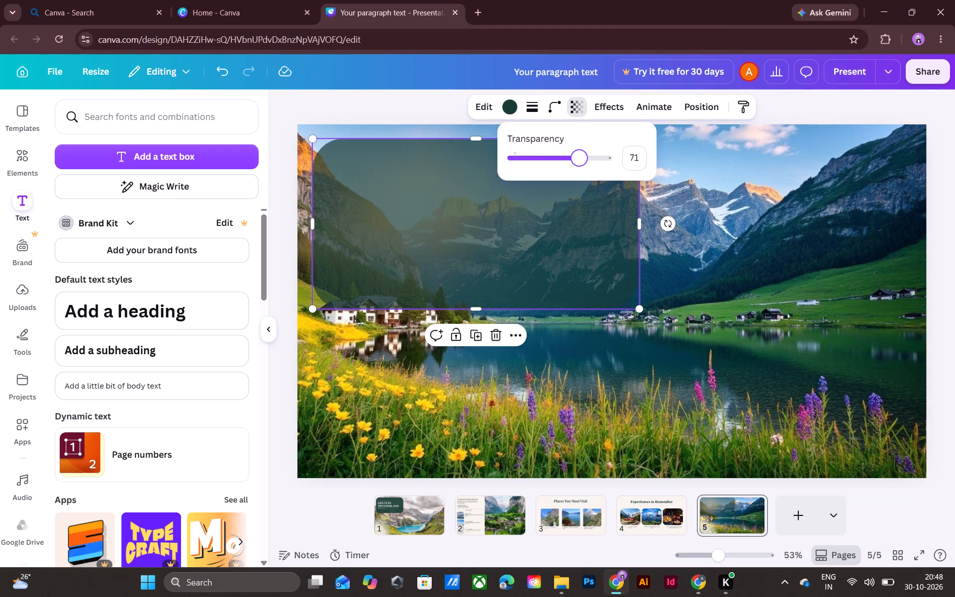
drag(580, 166, 573, 166)
click(699, 264)
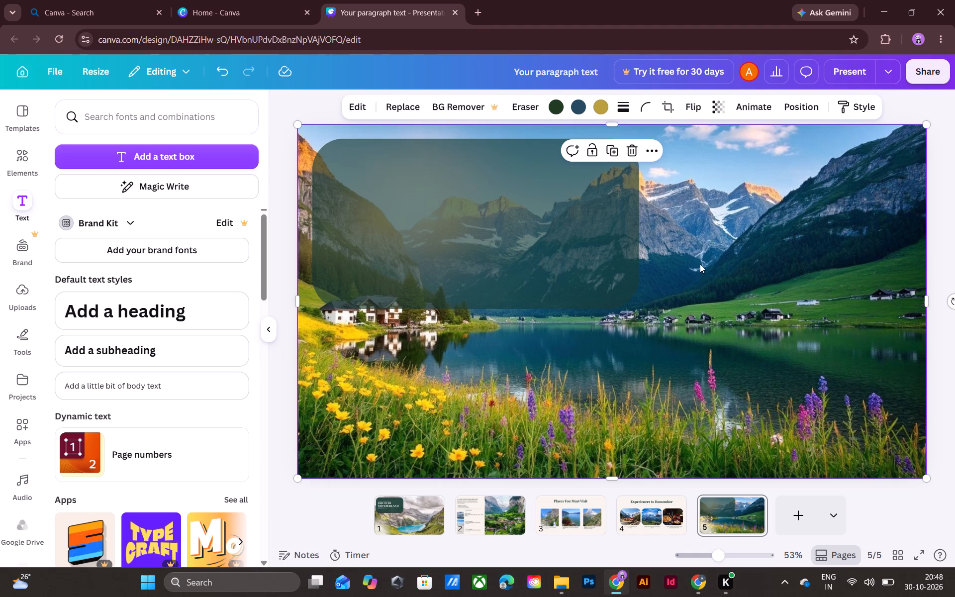
Check the transparency of slide 5's green panel and match slide 1's green title panel to it, at about 65.
click(590, 278)
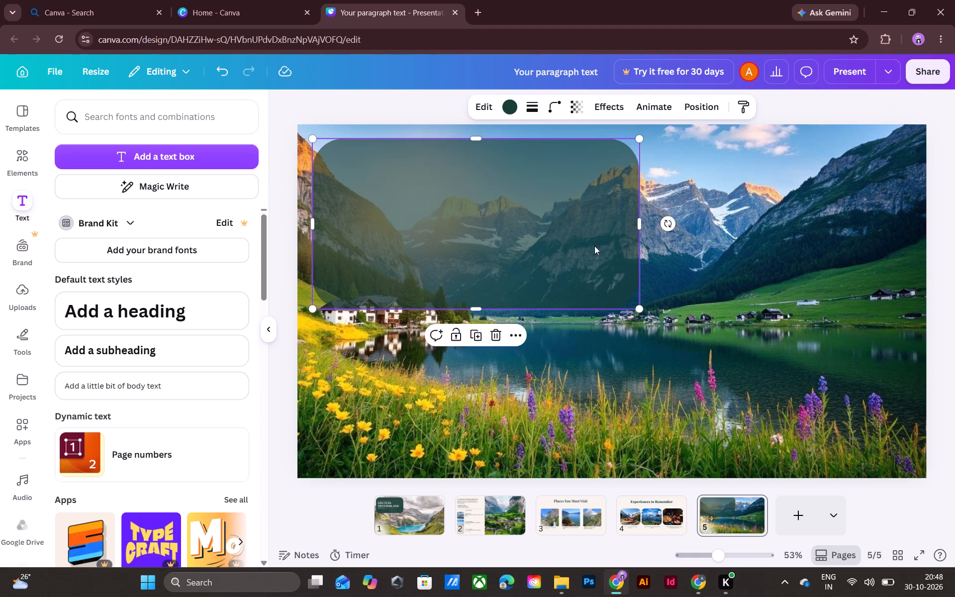
click(574, 106)
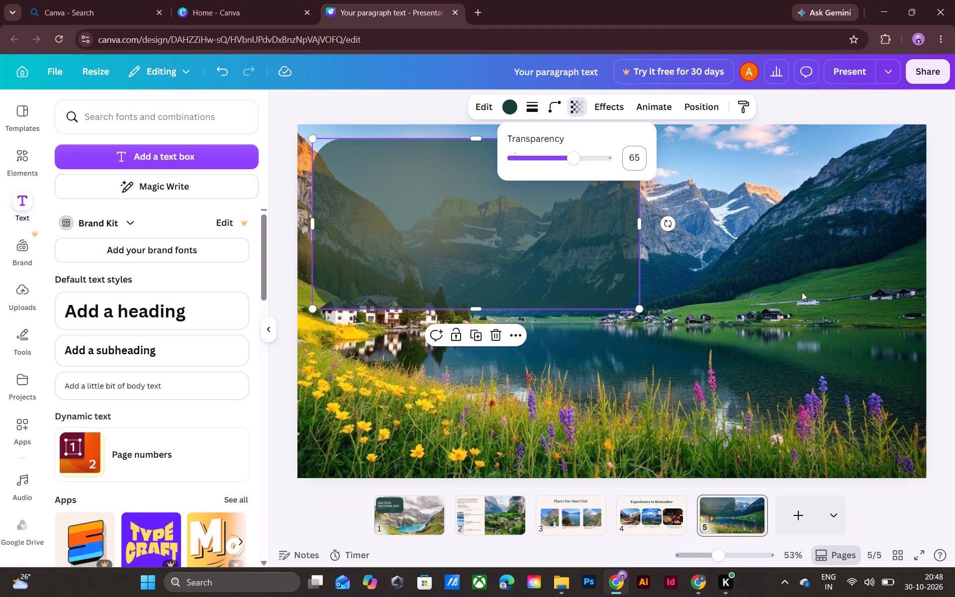
click(800, 298)
click(418, 509)
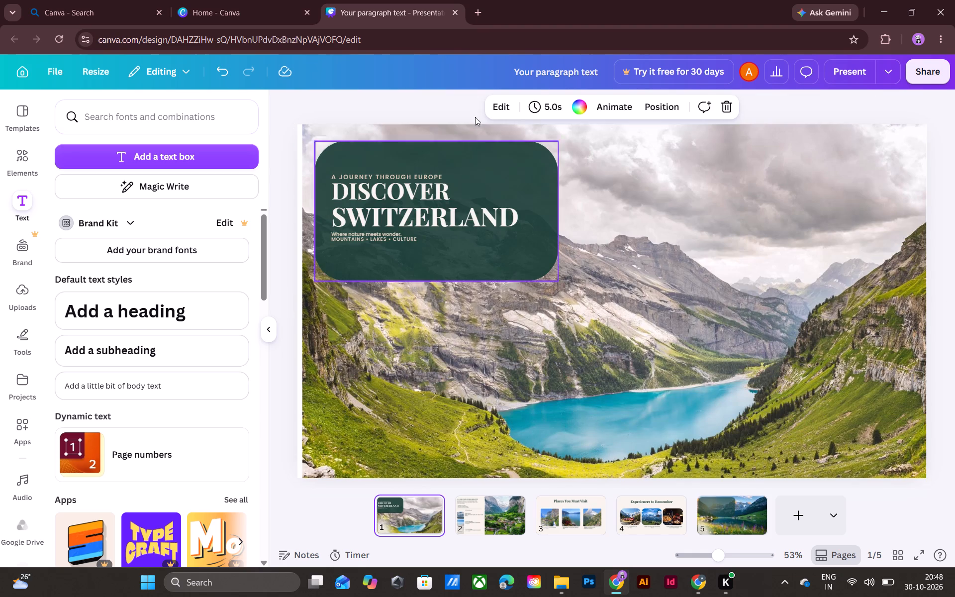
click(542, 229)
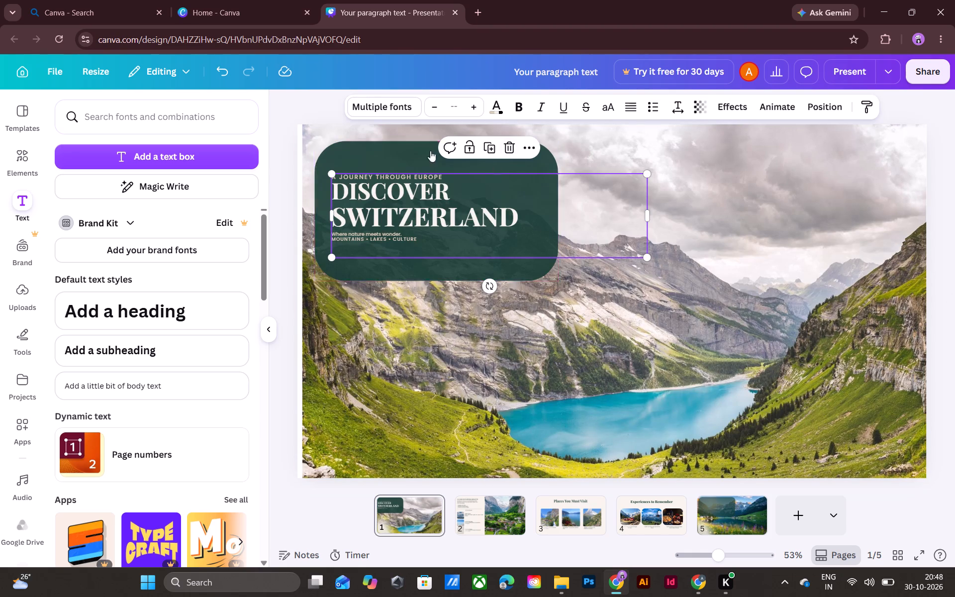
click(389, 147)
click(571, 105)
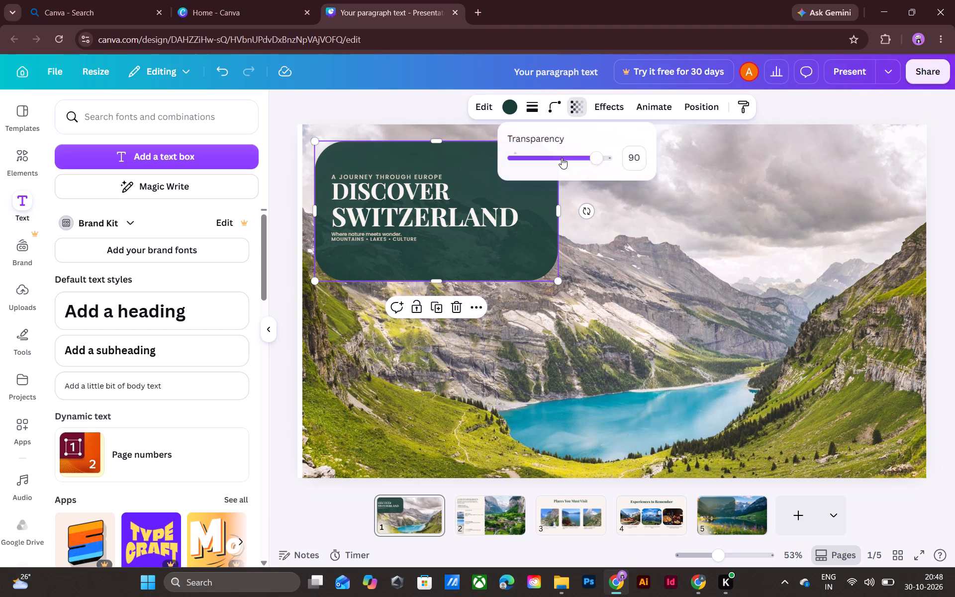
drag(592, 159, 578, 161)
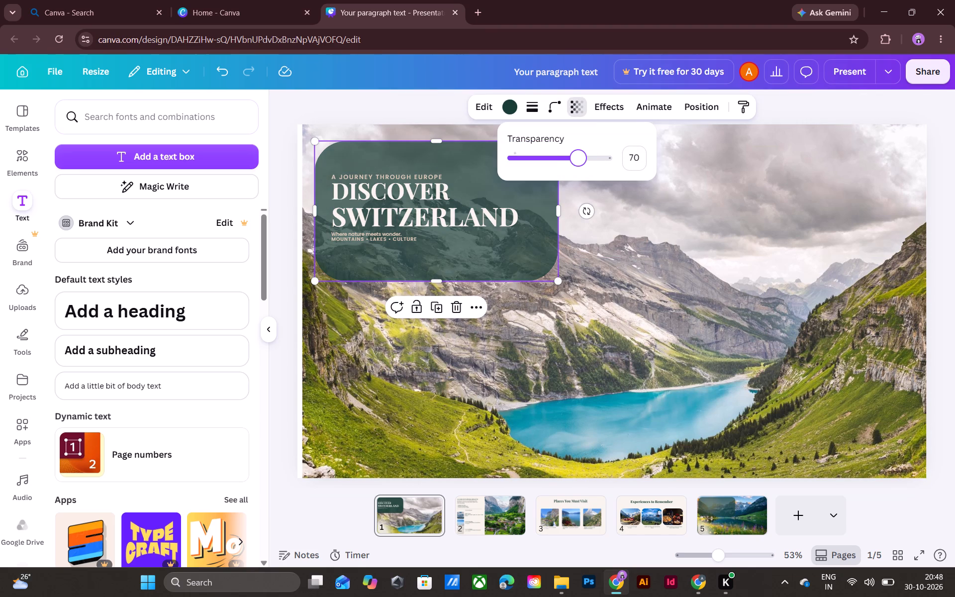
drag(578, 161, 573, 159)
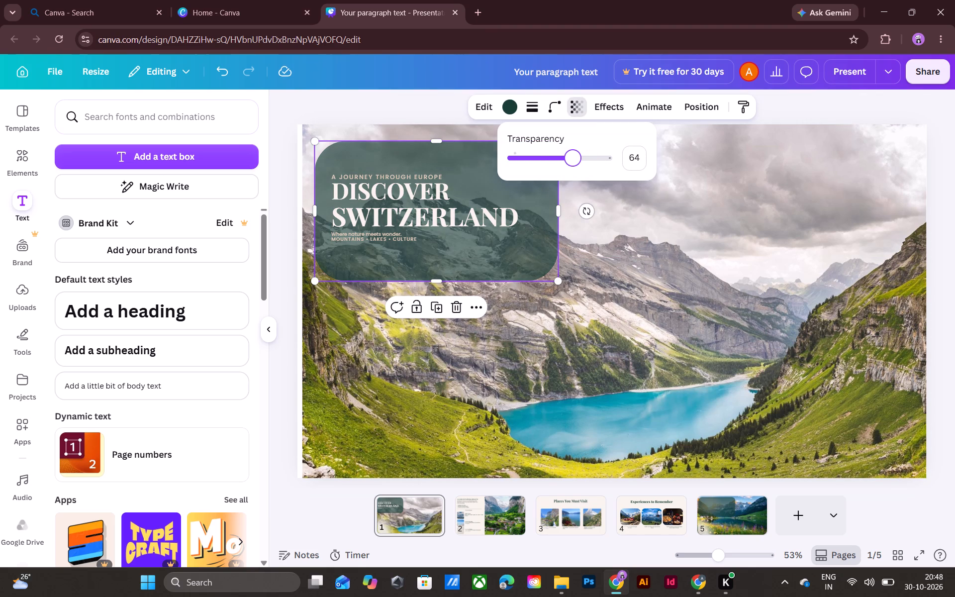
drag(573, 159, 573, 159)
click(566, 322)
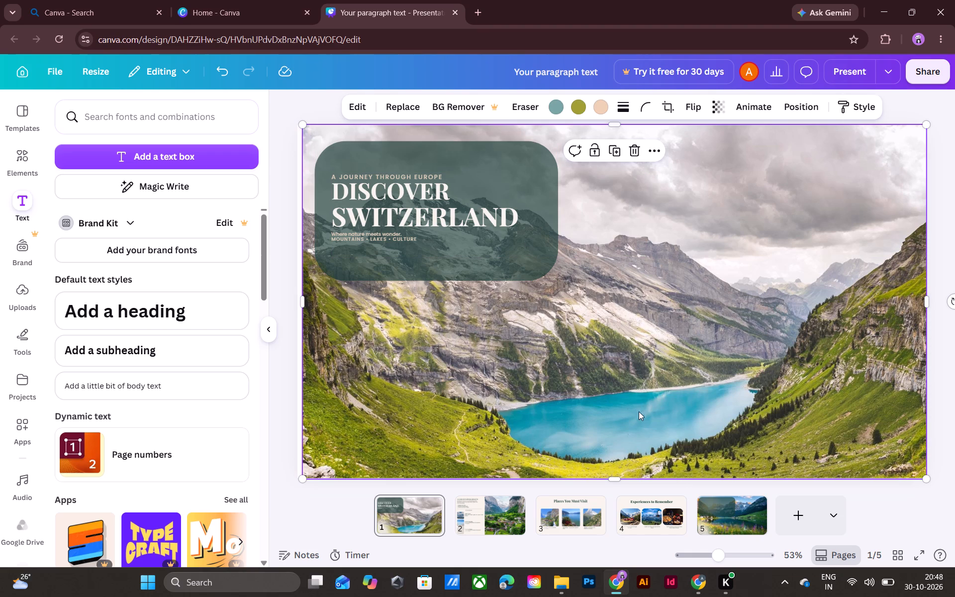
click(507, 271)
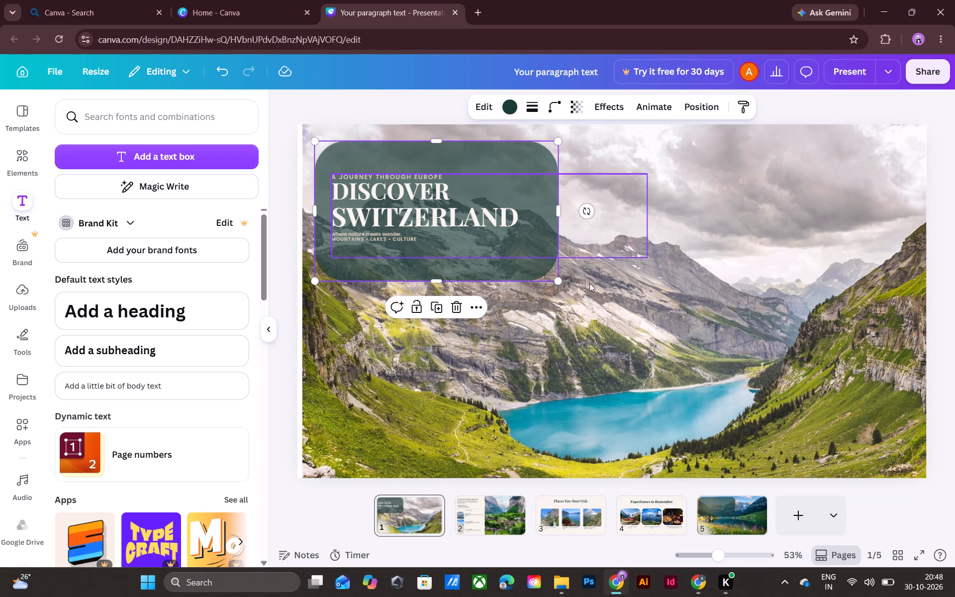
click(593, 304)
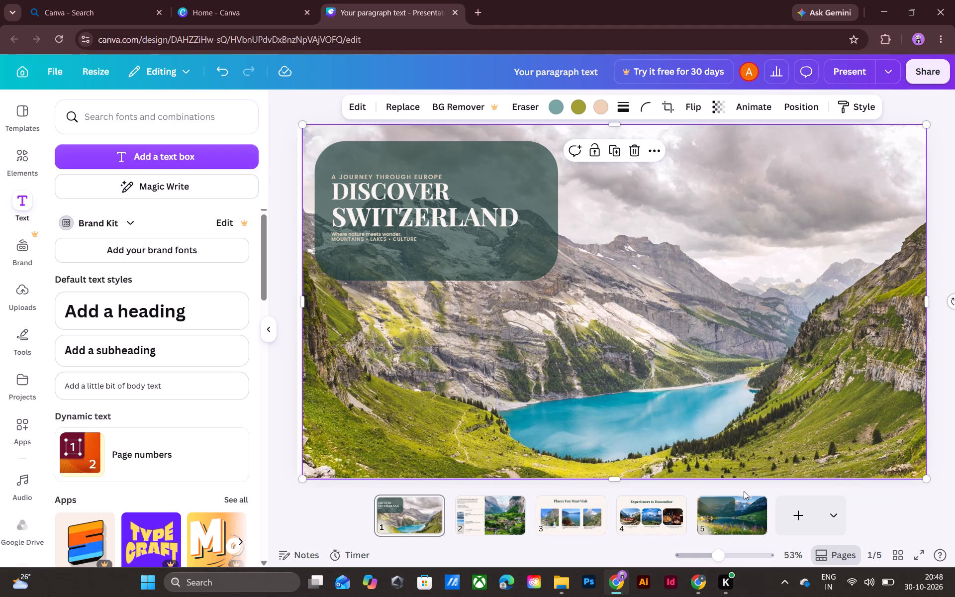
Make slide 5's green panel narrower and shorter, keeping its top-left corner in place so it ends above the lakeside houses.
click(738, 525)
click(515, 259)
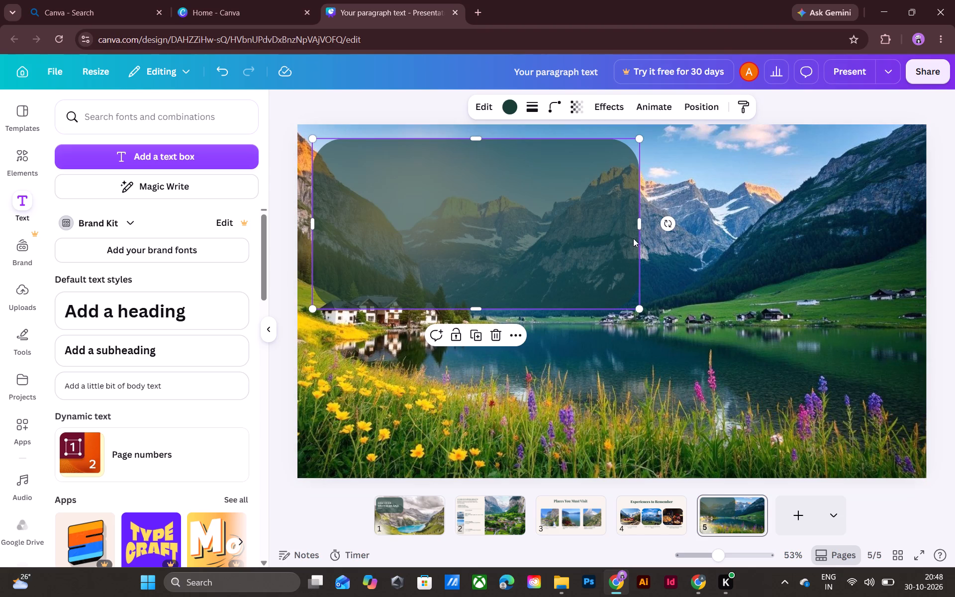
drag(636, 228, 586, 231)
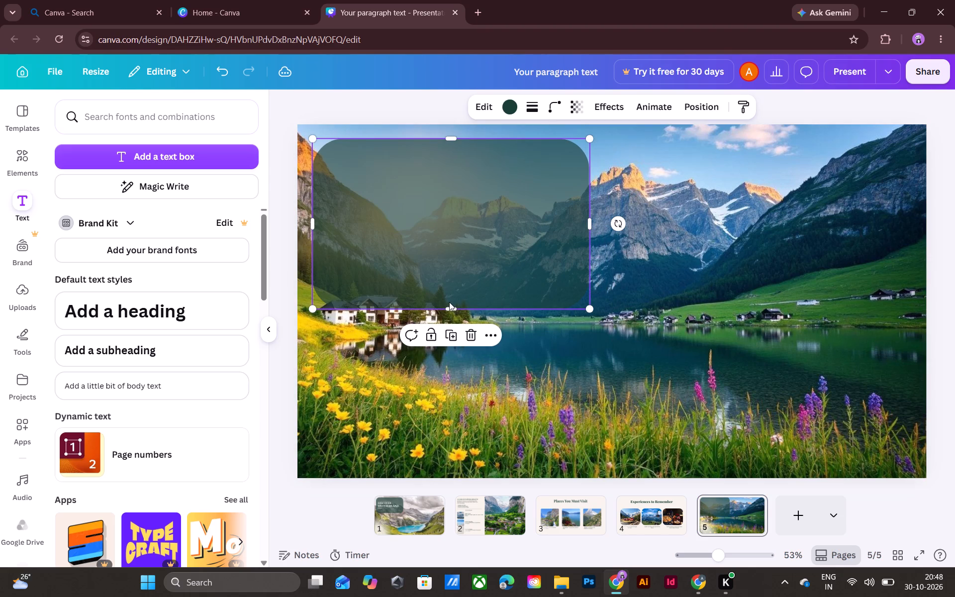
drag(449, 309, 450, 284)
click(633, 366)
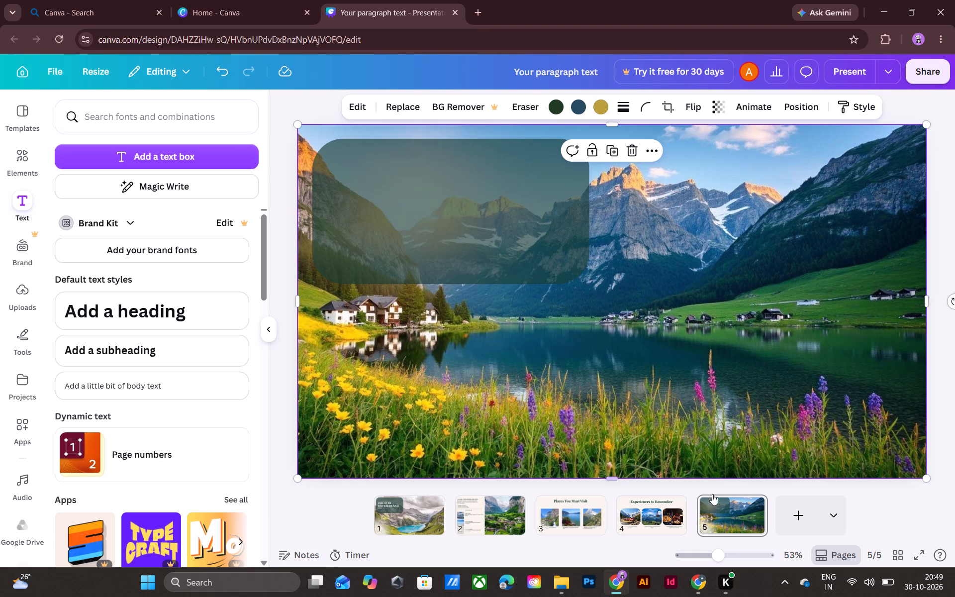
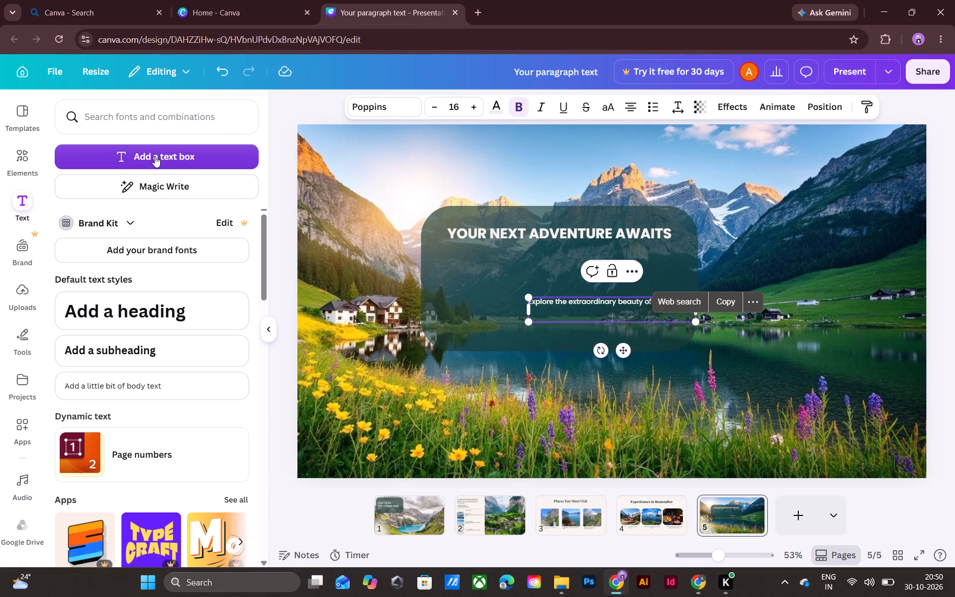
Set the "Explore the extraordinary beauty of Switzerland." text to font size 18.
key(ctrl+a)
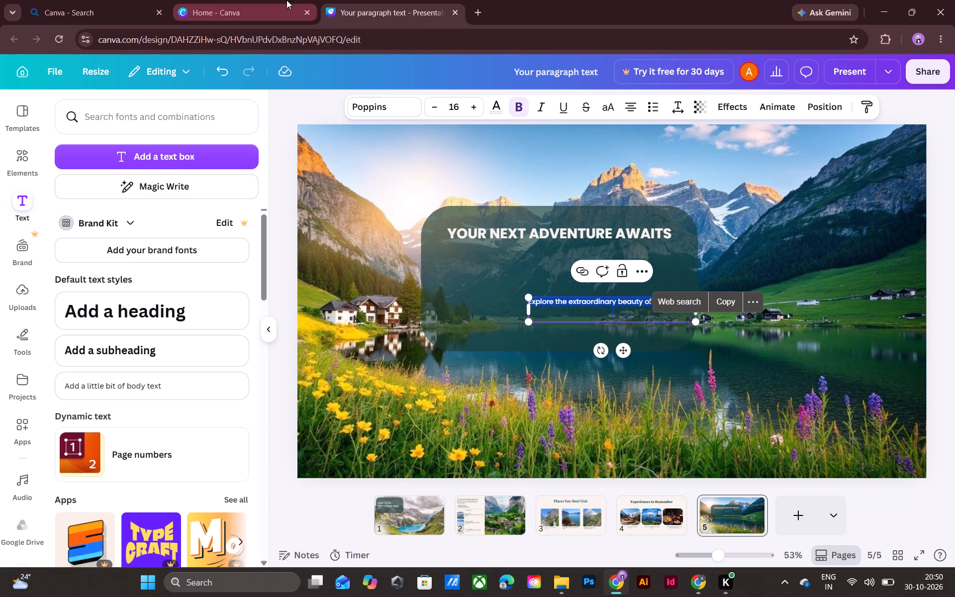
double_click(470, 109)
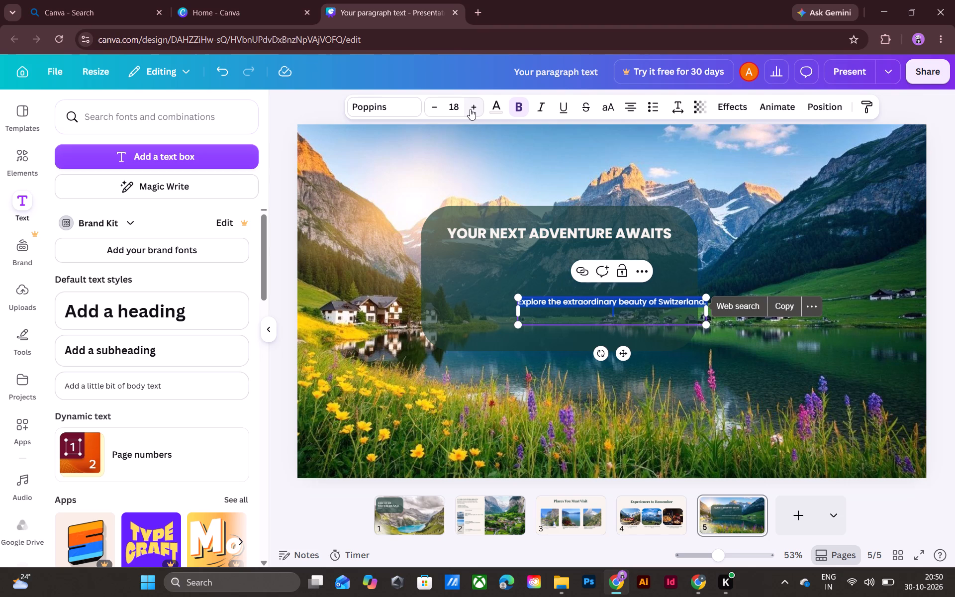
click(475, 140)
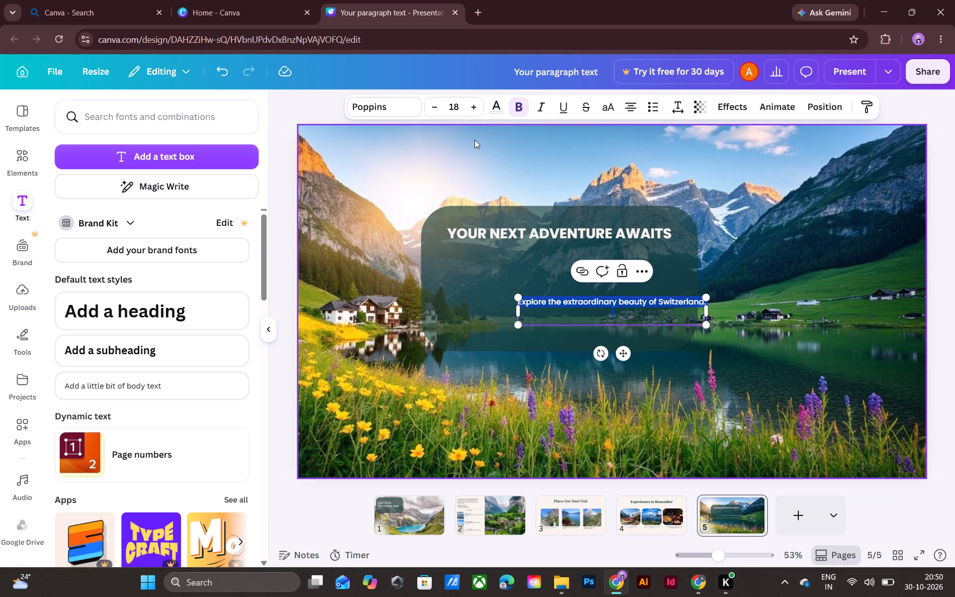
Place the "Explore the extraordinary beauty of Switzerland." text centred in the green panel and nudge it up close beneath the heading.
drag(619, 304, 568, 255)
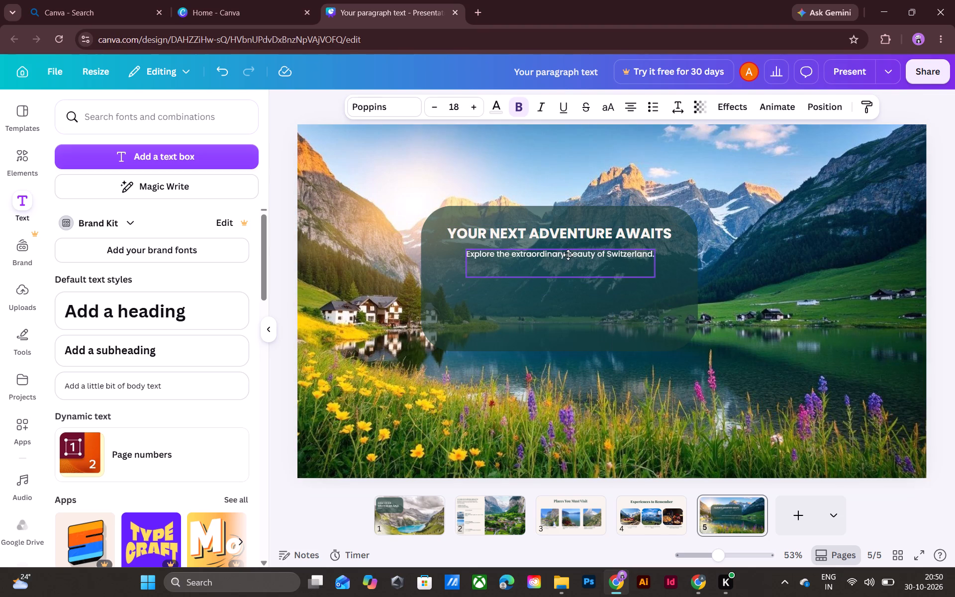
drag(568, 255, 567, 253)
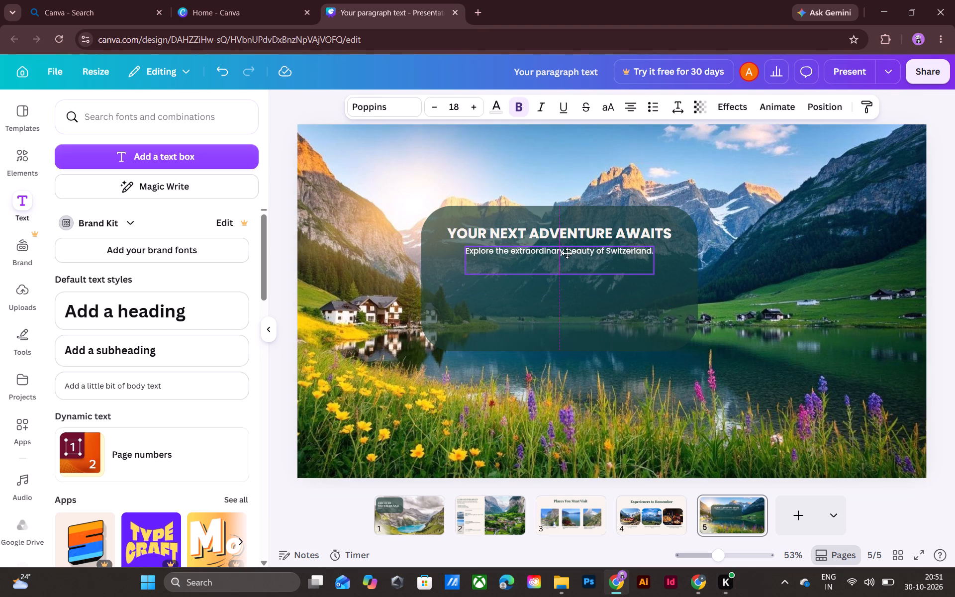
drag(567, 253, 567, 254)
key(Up)
key(Up)
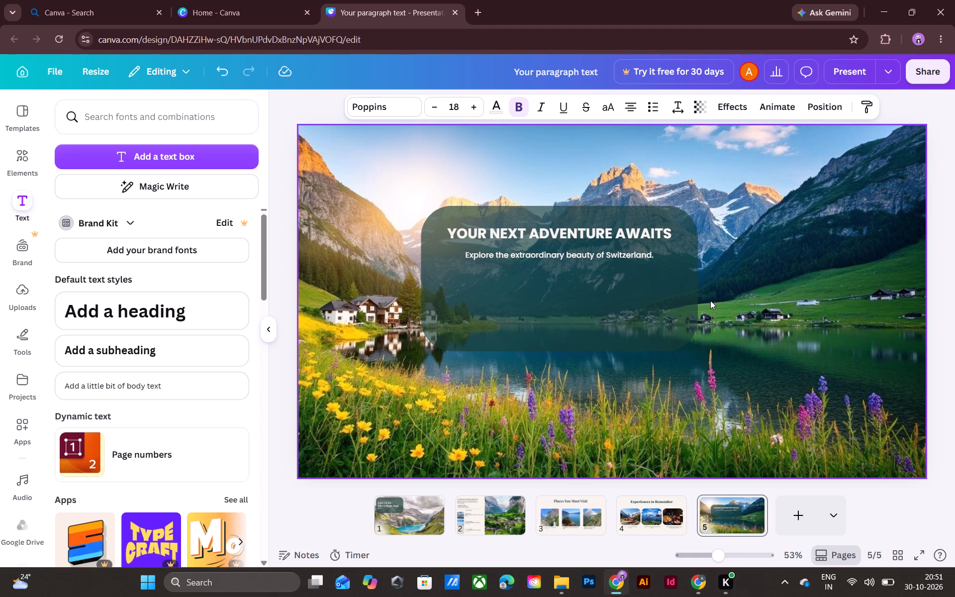
key(Up)
key(Up)
key(Up)
key(Up)
key(Up)
key(Up)
key(Up)
key(Up)
key(Up)
key(Up)
key(Up)
key(Up)
key(Up)
key(Up)
key(Up)
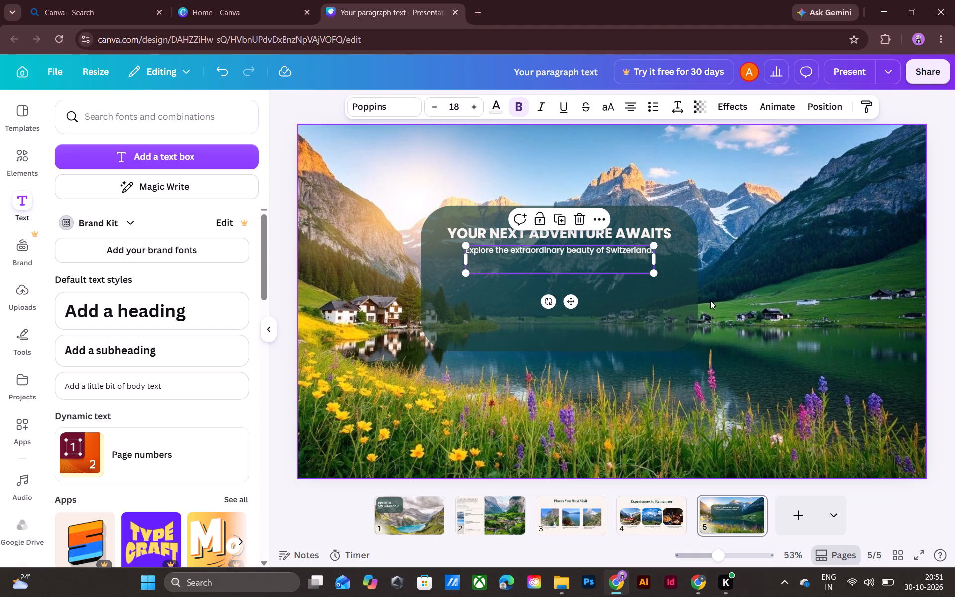
click(828, 339)
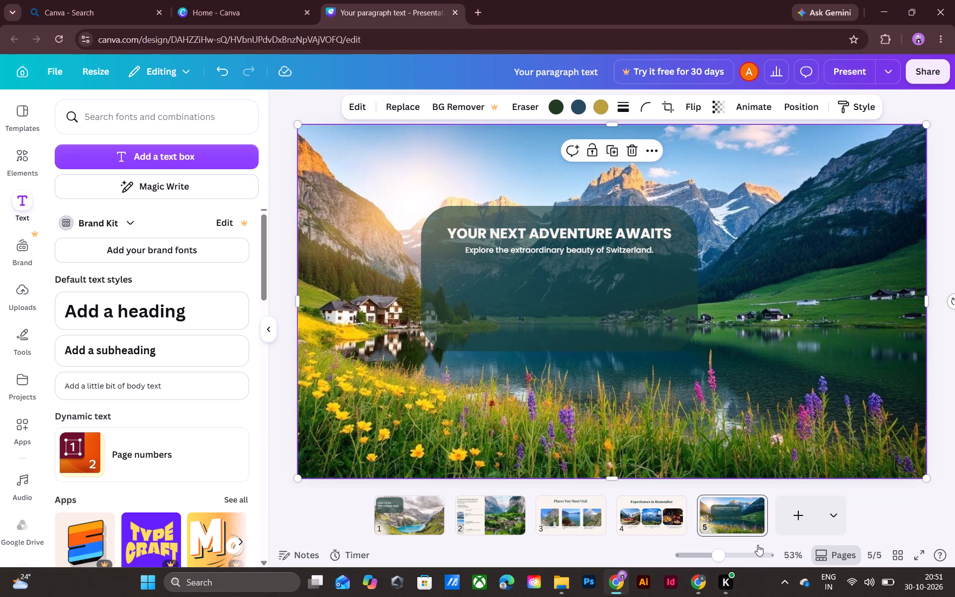
Check ChatGPT's layout, and nudge slide 5's "Explore the extraordinary beauty of Switzerland." text slightly down from the heading in Canva.
click(697, 587)
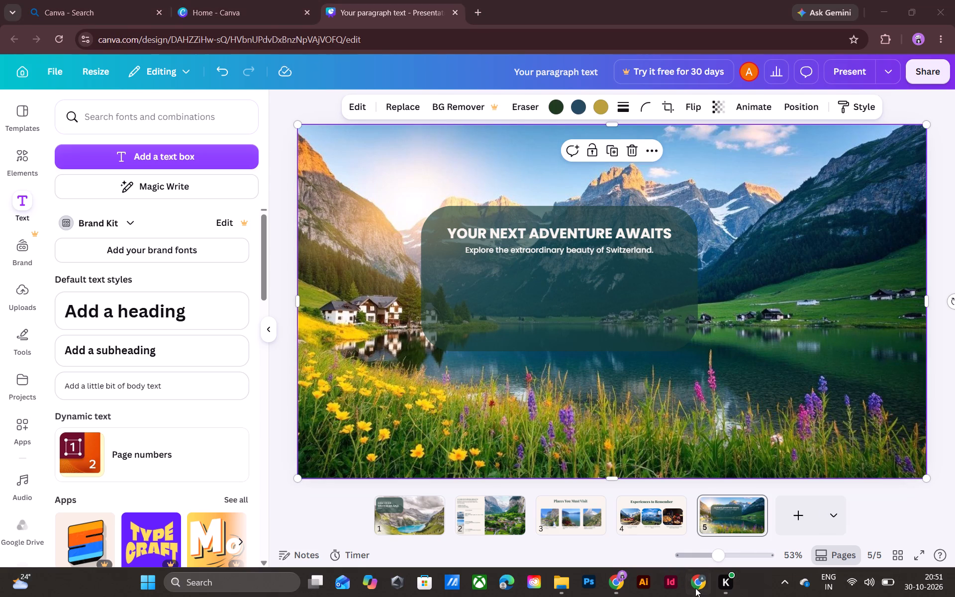
click(696, 586)
click(687, 466)
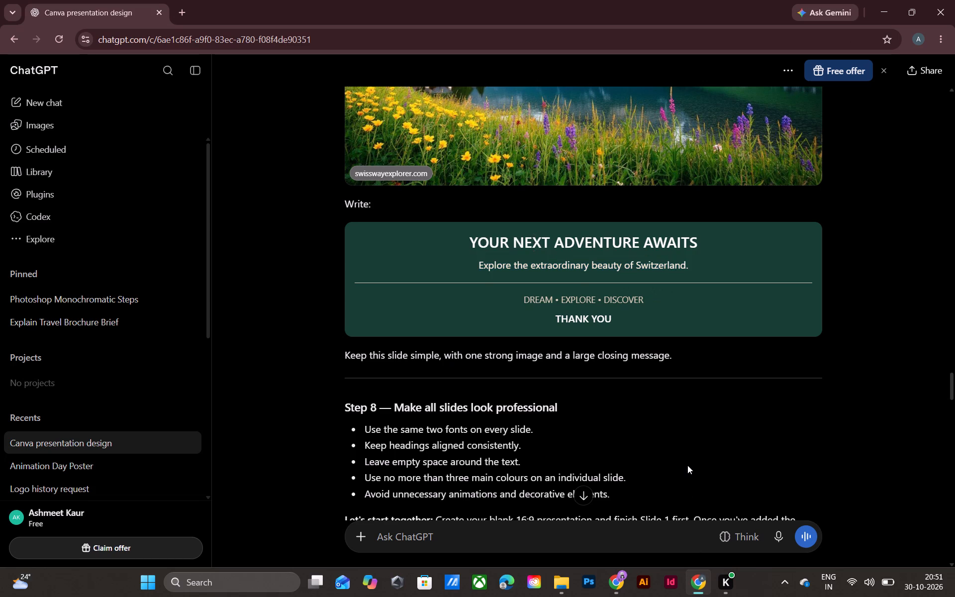
click(610, 587)
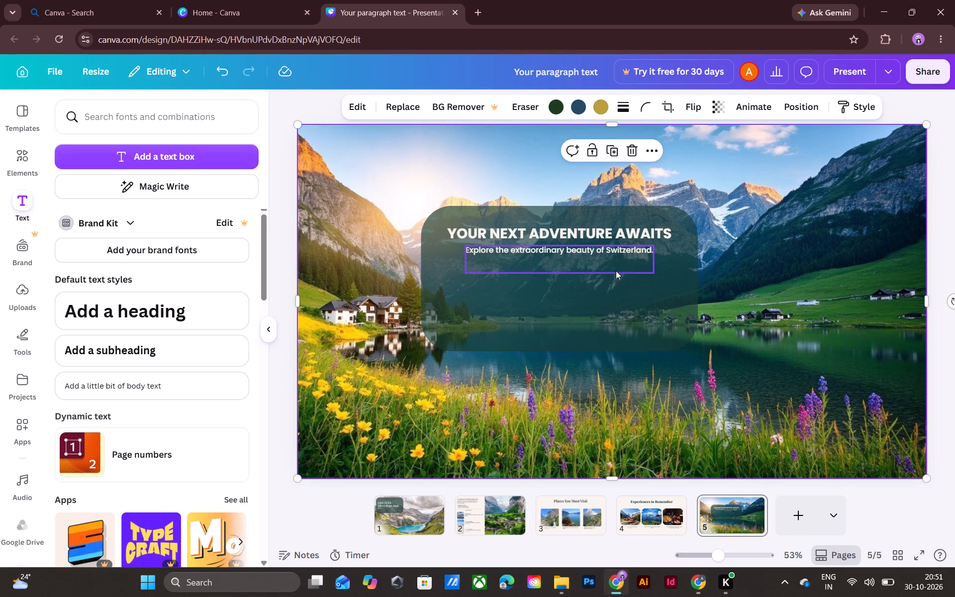
click(617, 254)
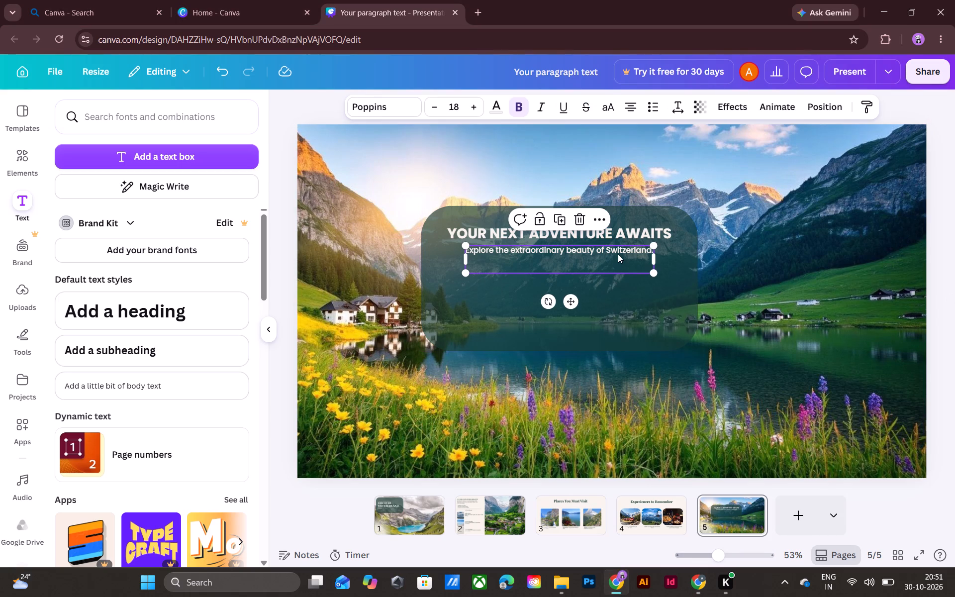
key(Down)
key(Down)
key(Down)
key(Down)
key(Down)
key(Down)
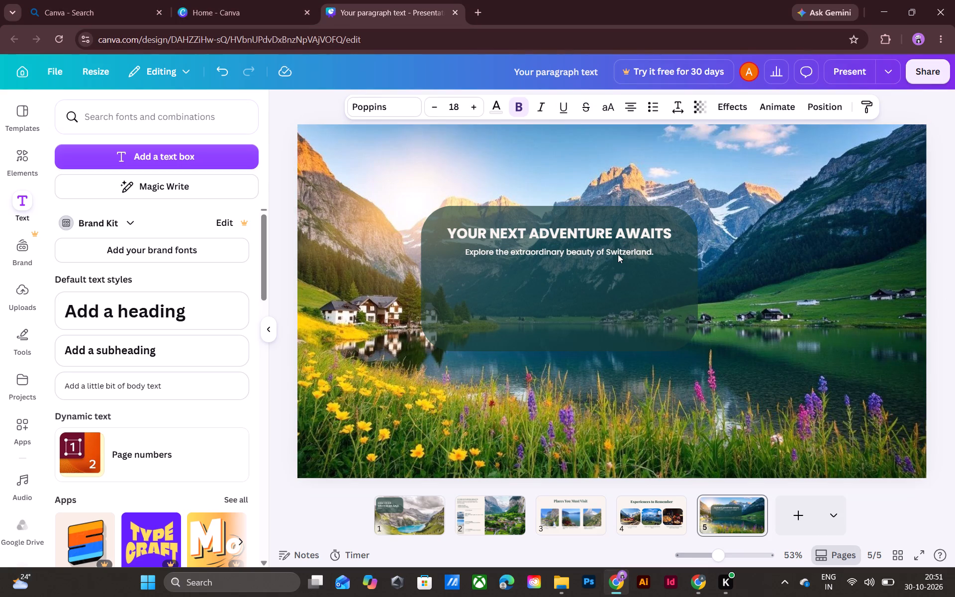
key(Left)
key(Left)
key(Right)
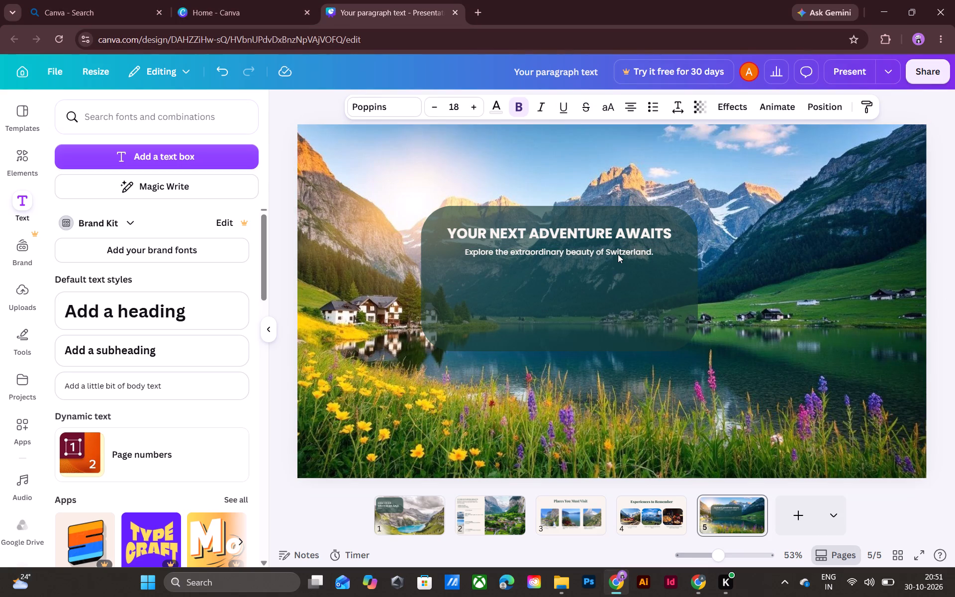
key(Left)
key(Down)
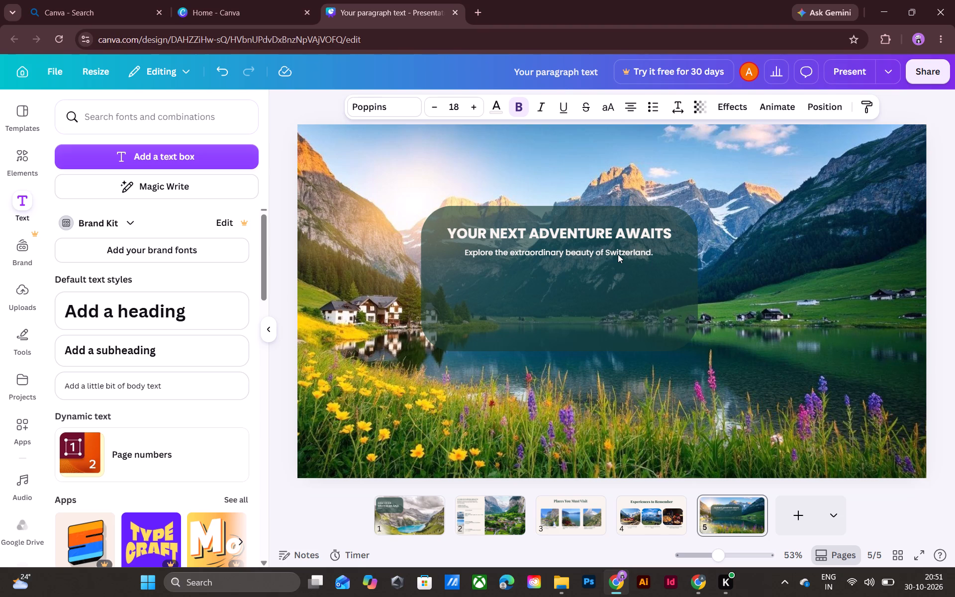
key(Up)
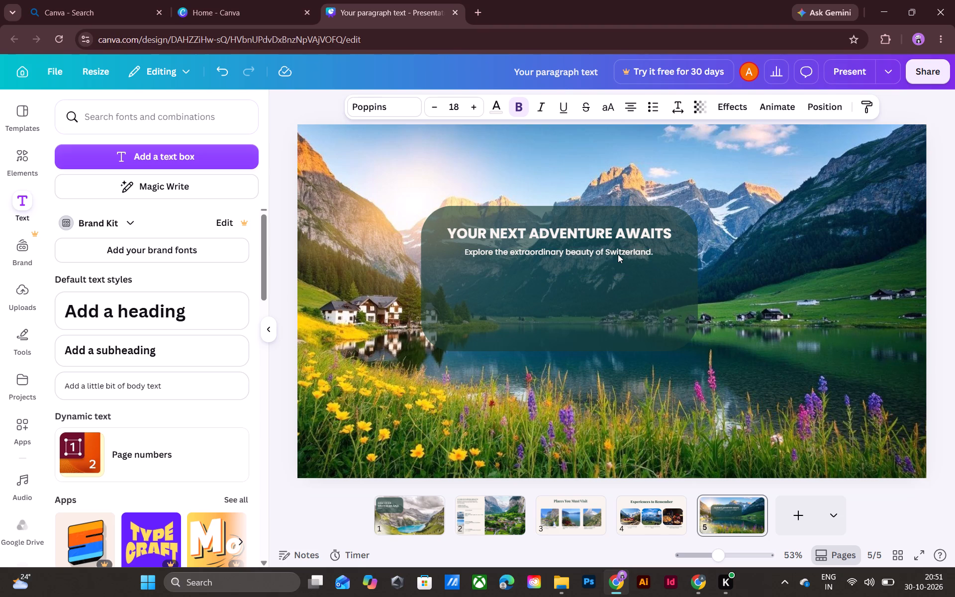
click(682, 431)
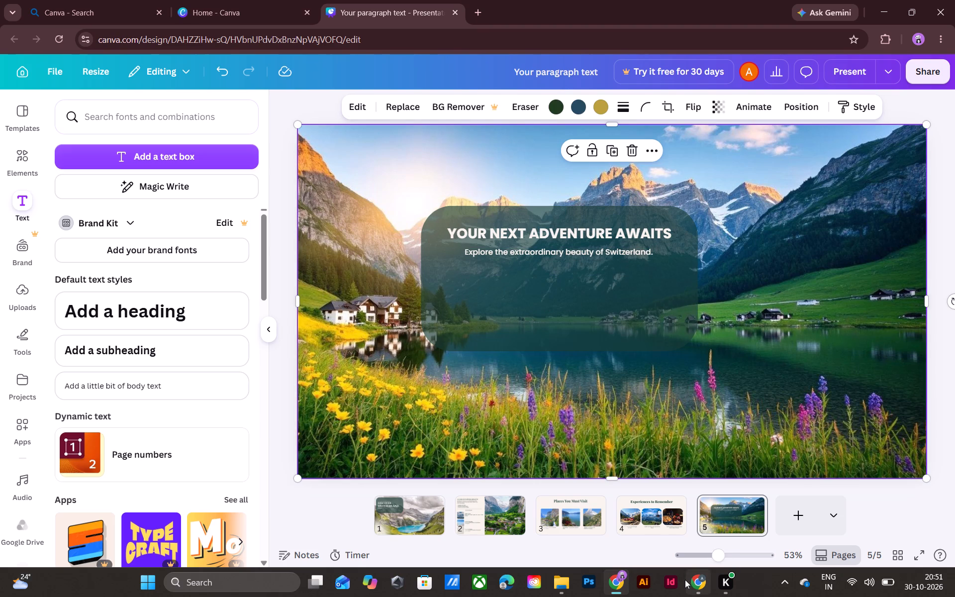
Copy "DREAM • EXPLORE • DISCOVER" from ChatGPT and paste it into a new text box on slide 5 in Canva.
click(697, 595)
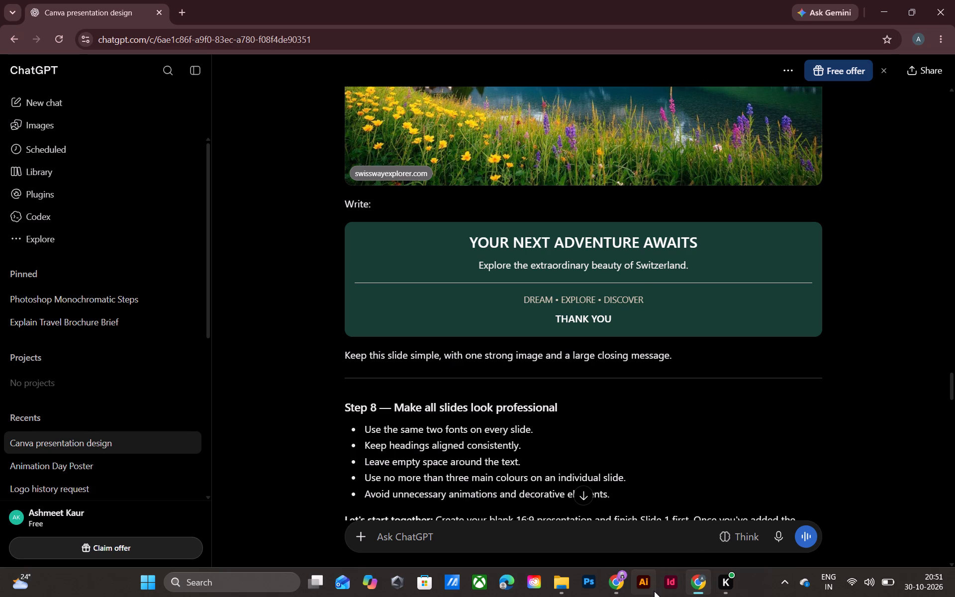
drag(656, 297, 634, 300)
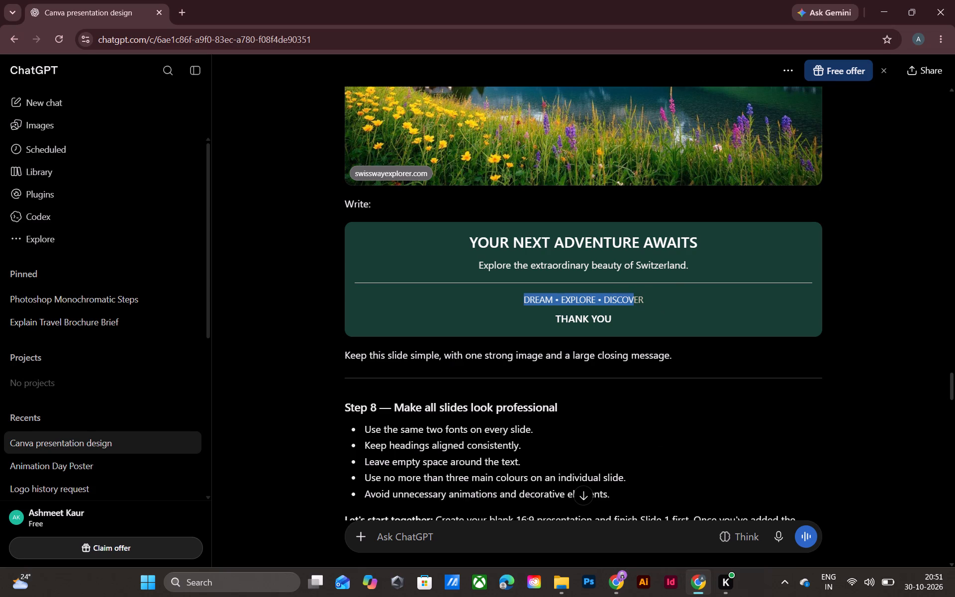
drag(634, 300, 641, 299)
click(661, 303)
drag(658, 300, 638, 299)
click(527, 298)
click(514, 302)
click(558, 260)
click(558, 256)
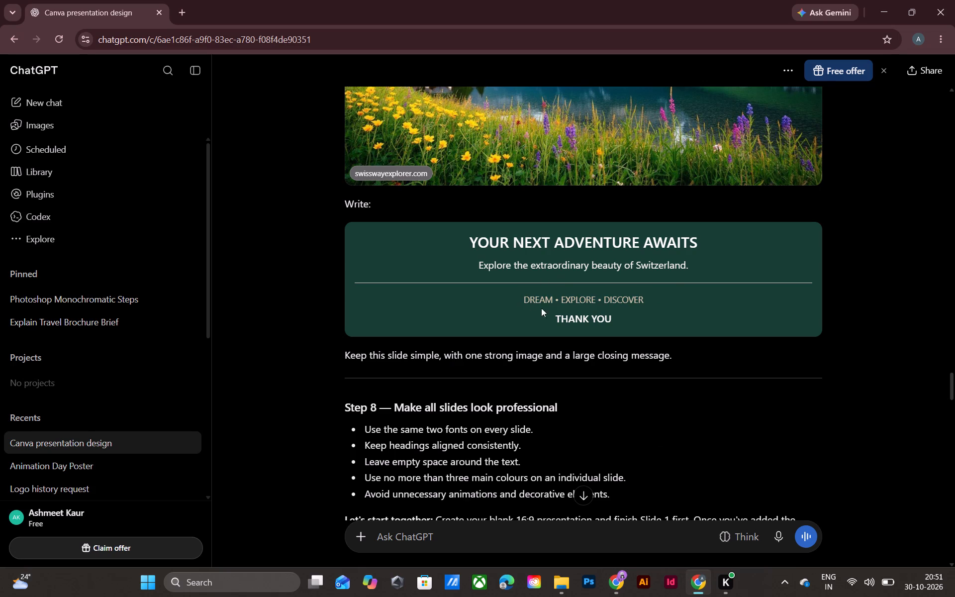
click(522, 300)
drag(523, 299, 636, 298)
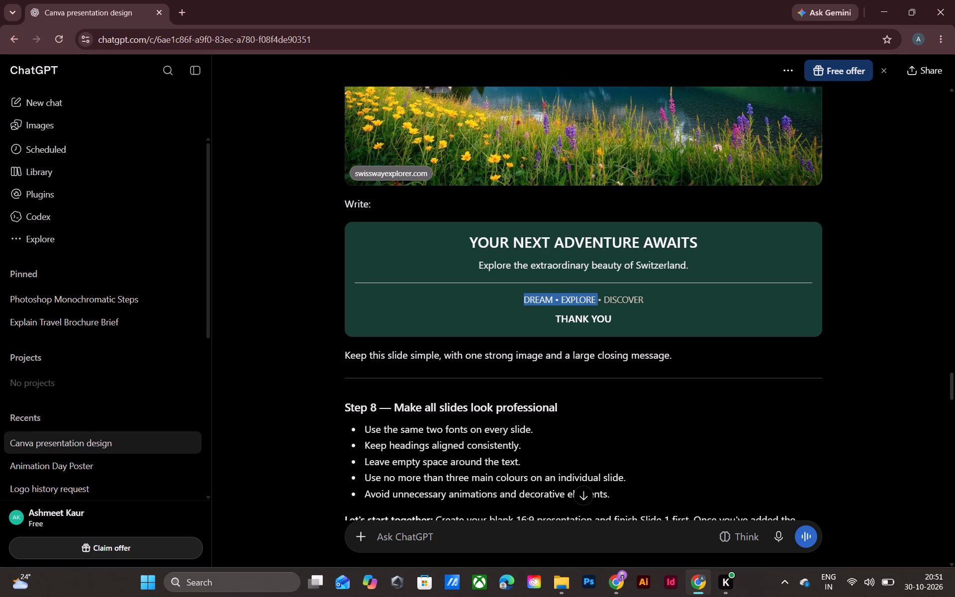
drag(636, 298, 637, 298)
right_click(637, 298)
click(668, 306)
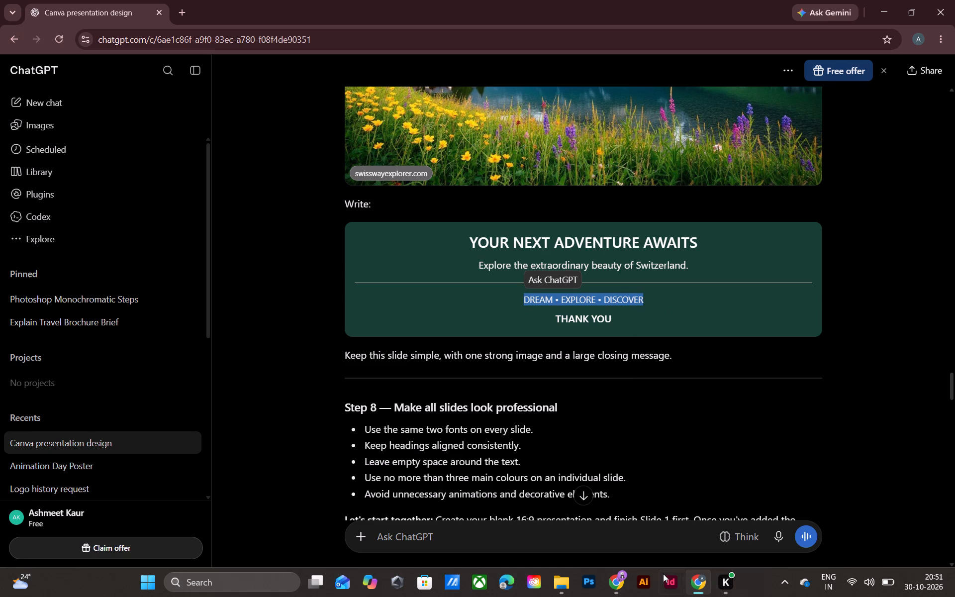
click(614, 585)
click(193, 158)
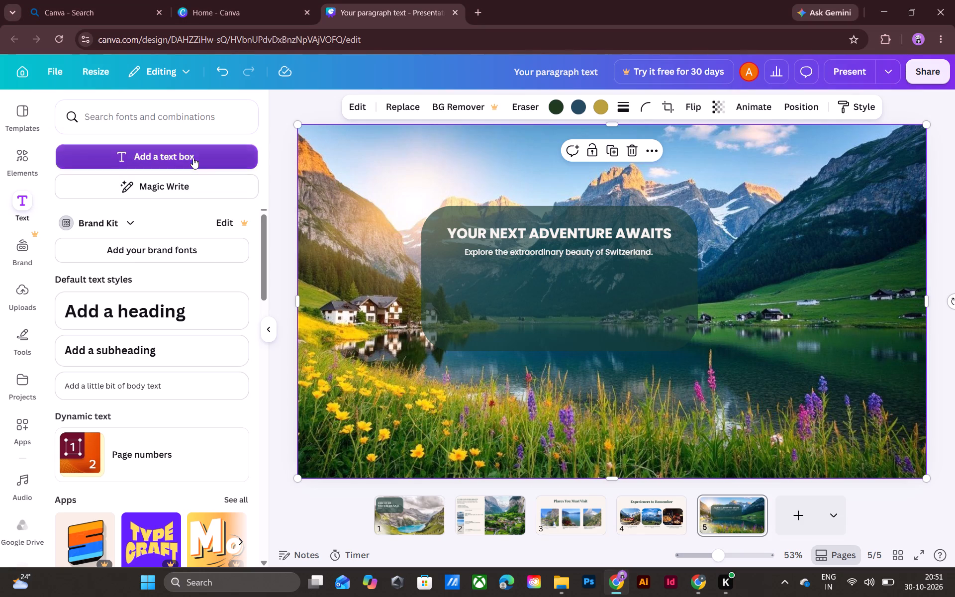
key(ctrl+v)
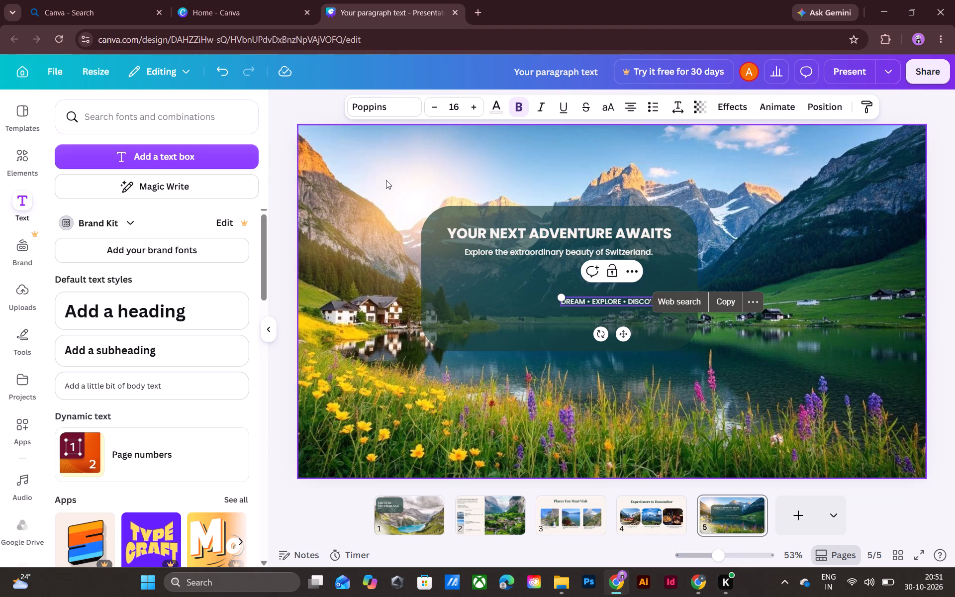
Set the "DREAM • EXPLORE • DISCOVER" text's letter spacing to 100.
click(605, 299)
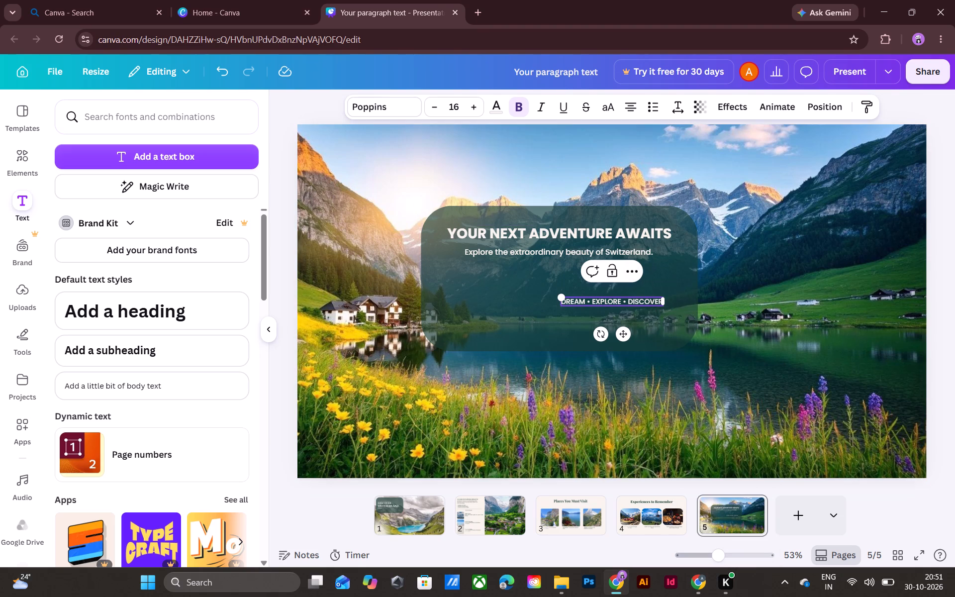
key(ctrl+a)
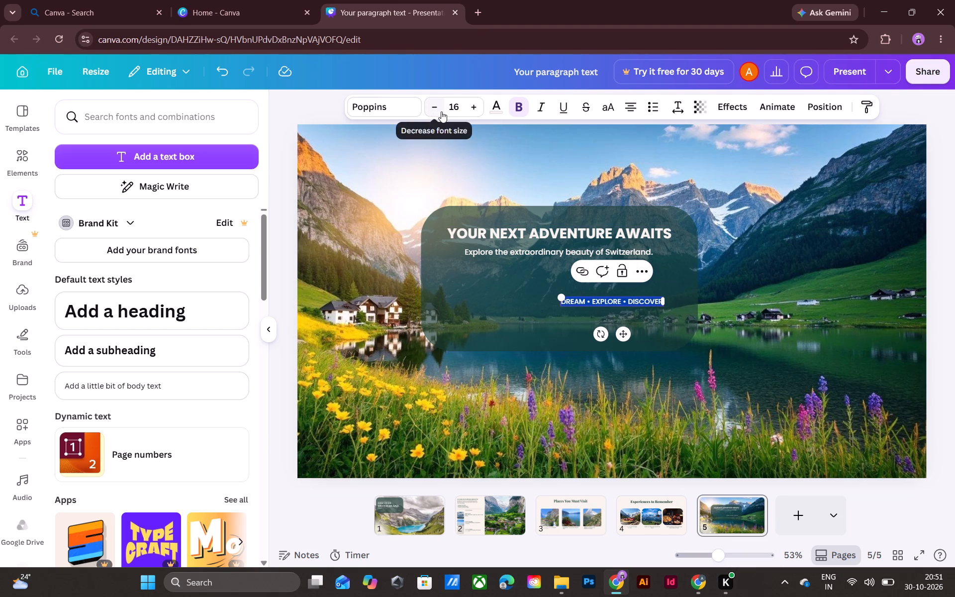
click(497, 105)
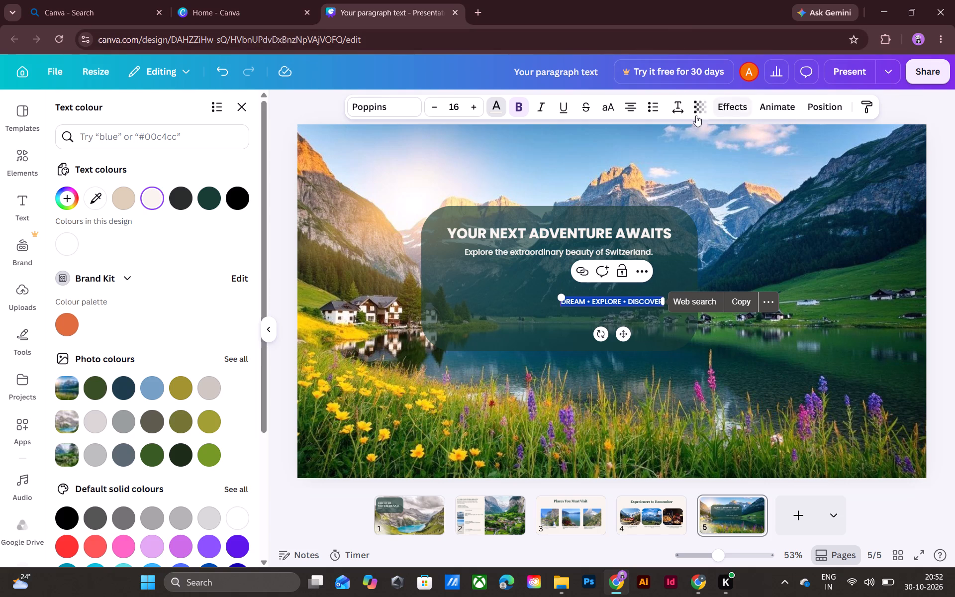
click(679, 111)
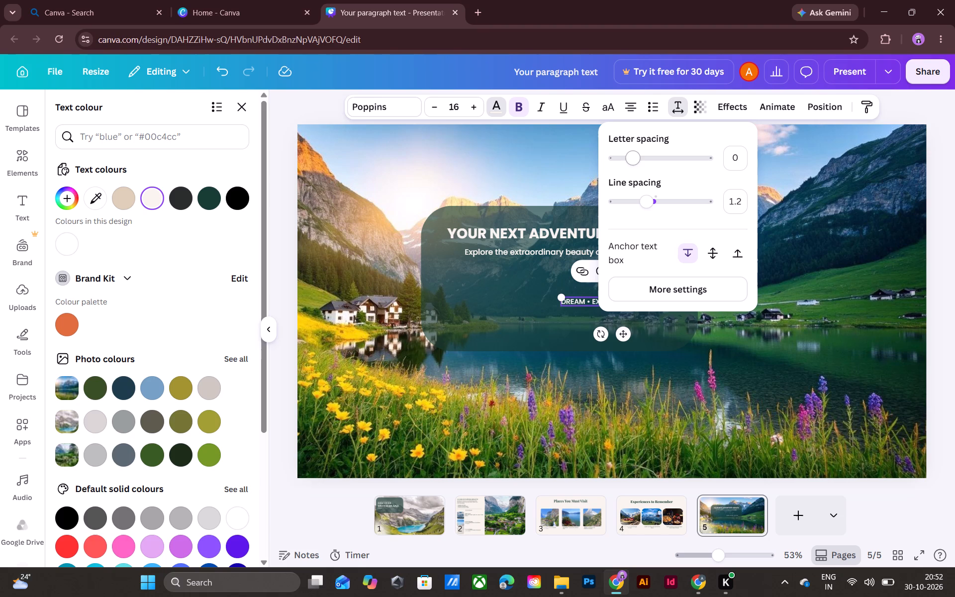
drag(629, 164, 709, 170)
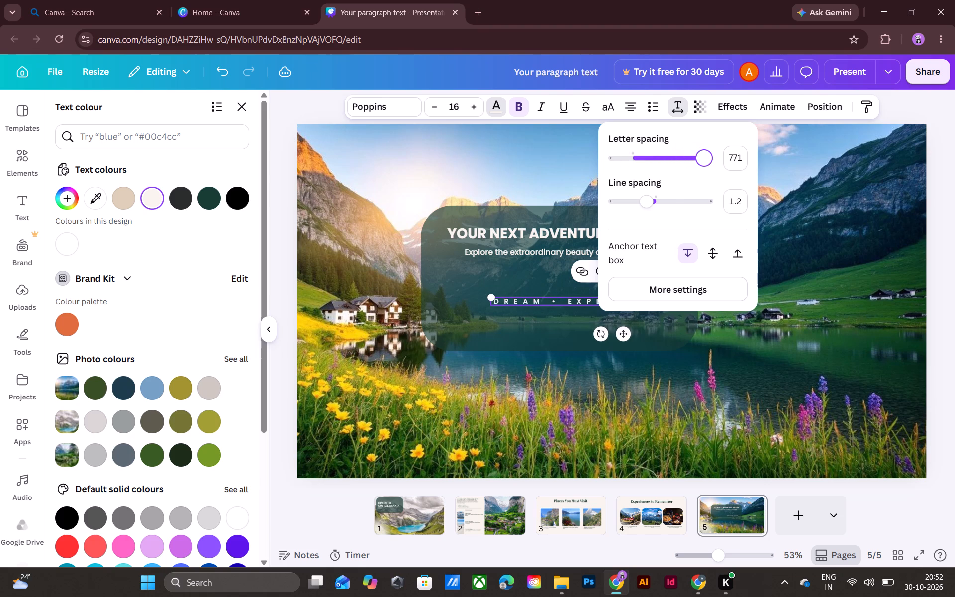
drag(709, 170, 687, 172)
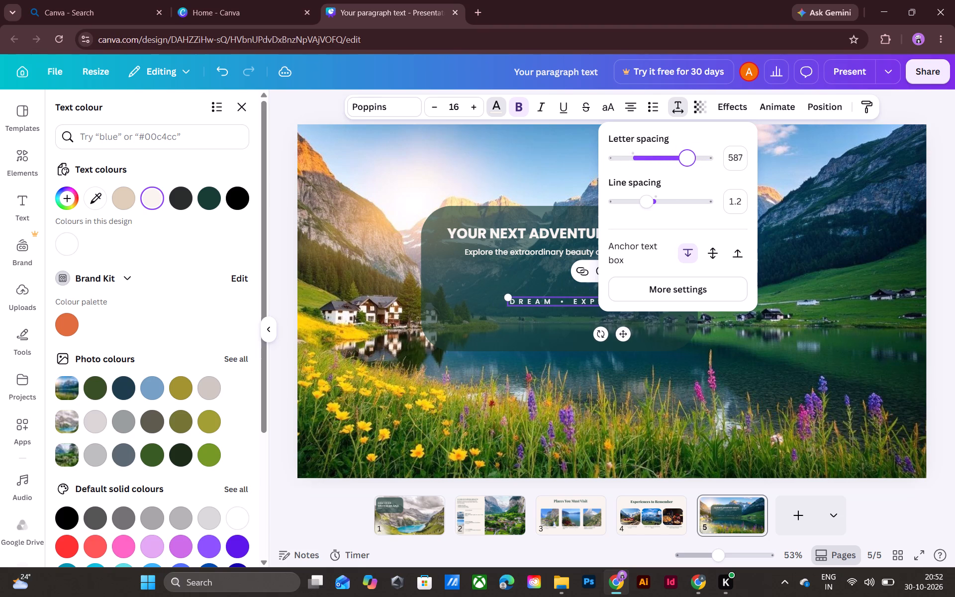
drag(687, 172, 676, 172)
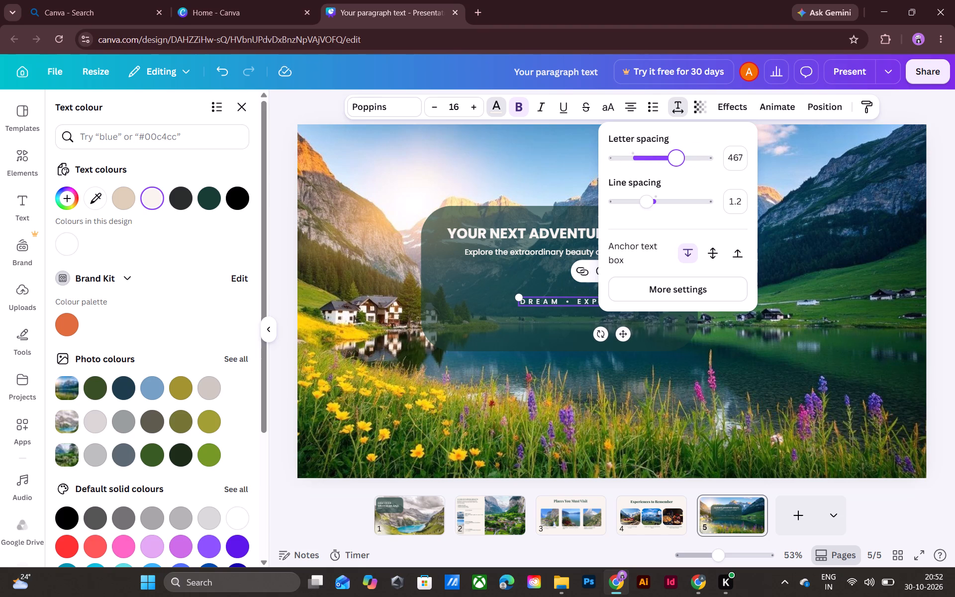
drag(676, 172, 646, 172)
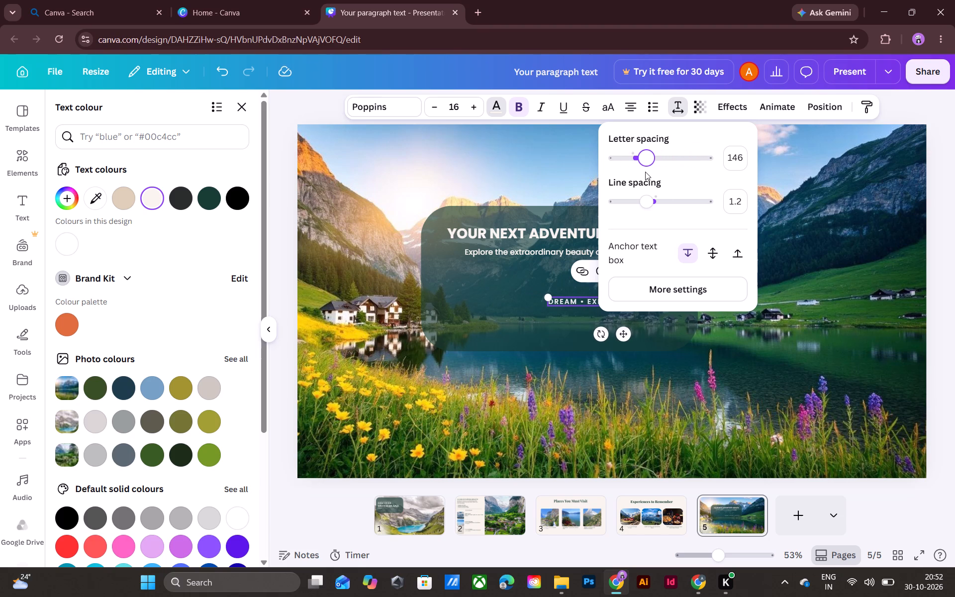
click(742, 164)
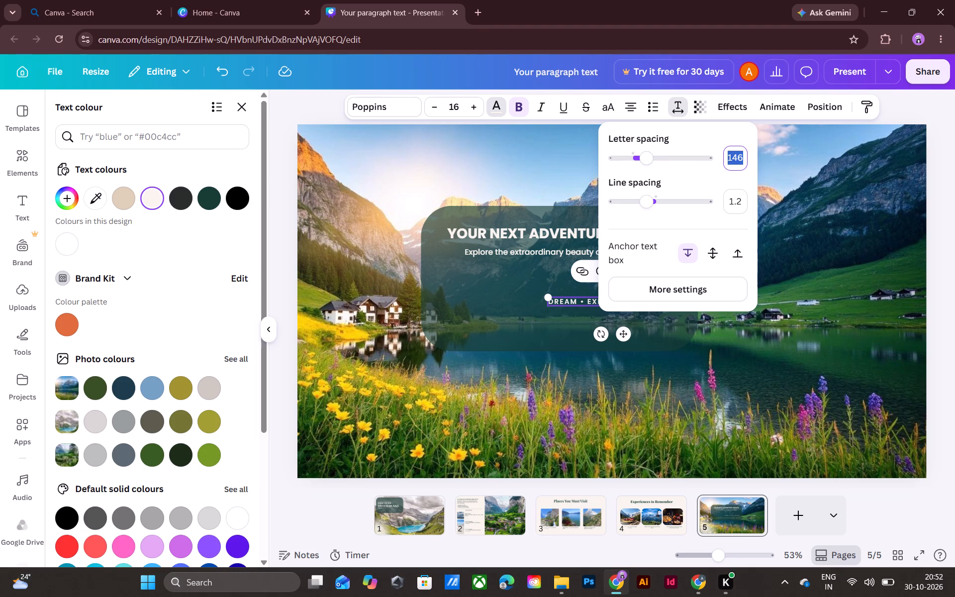
key(BackSpace)
text(100)
click(744, 205)
click(816, 227)
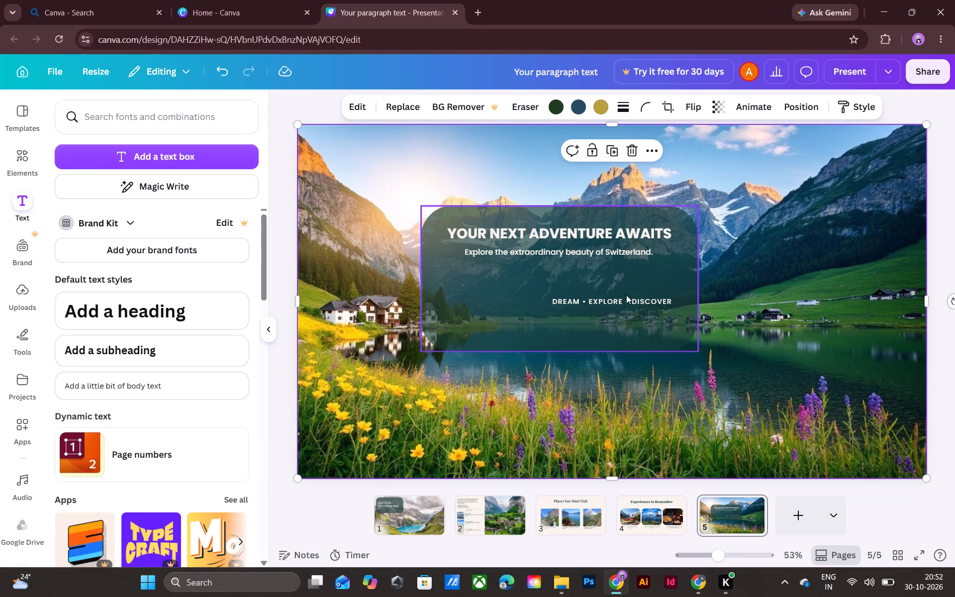
Place the "DREAM • EXPLORE • DISCOVER" text centred in the green panel's lower half, leaving a gap beneath the Switzerland line.
drag(623, 306, 617, 302)
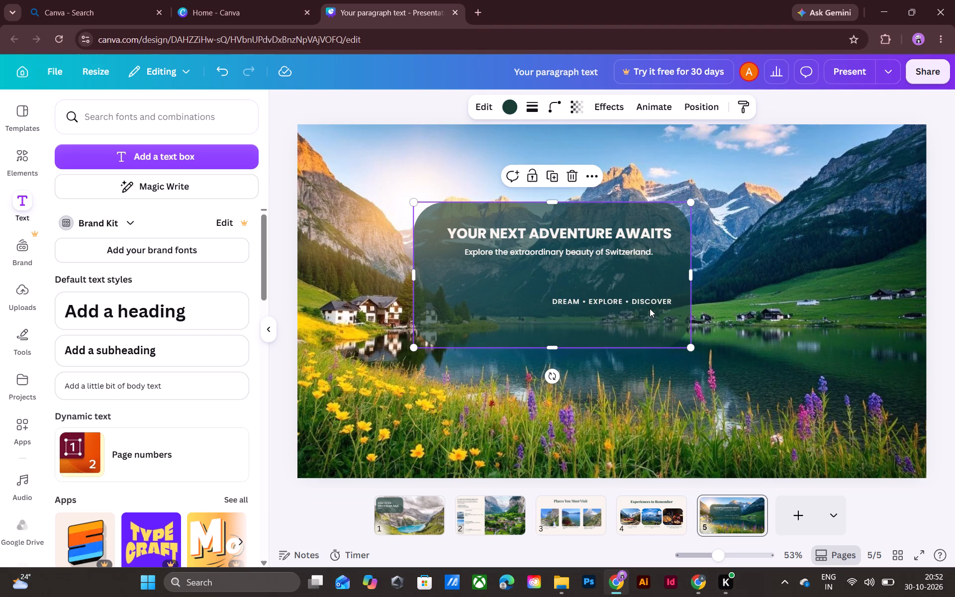
key(ctrl+z)
drag(653, 298, 606, 286)
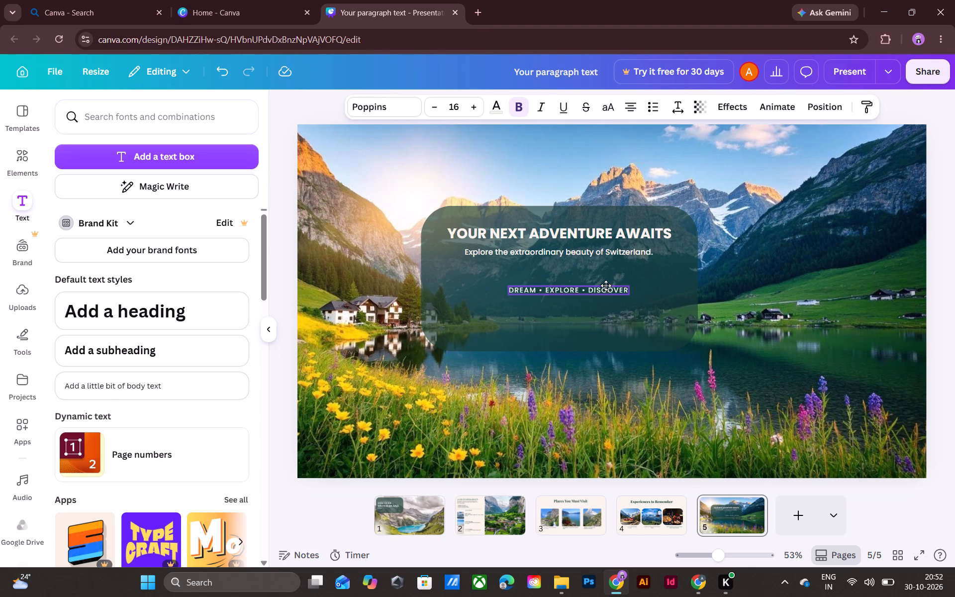
drag(606, 286, 599, 287)
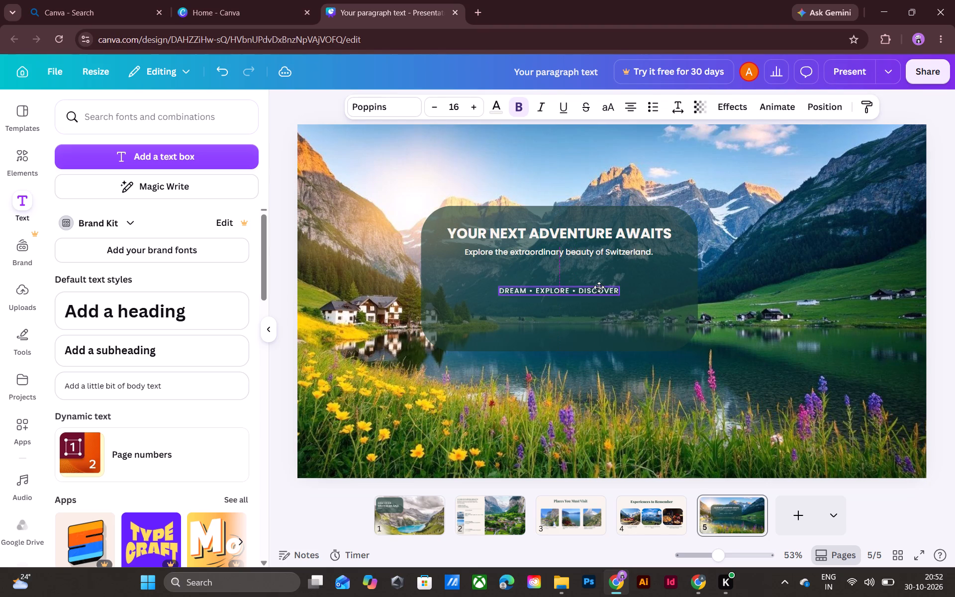
drag(599, 287, 599, 290)
click(754, 329)
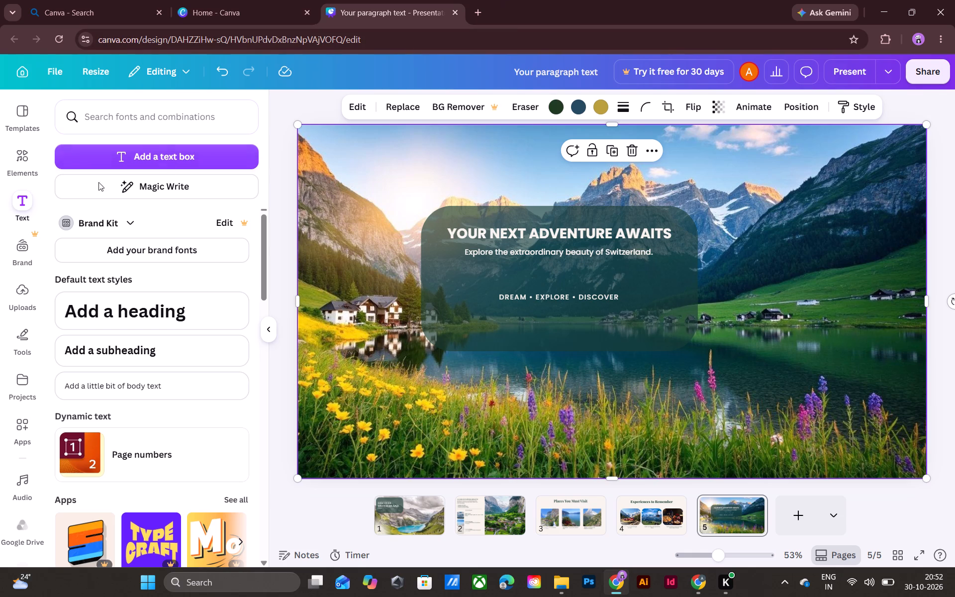
Search the elements for "LINE" and add the basic Line shape to slide 5.
click(21, 165)
click(191, 114)
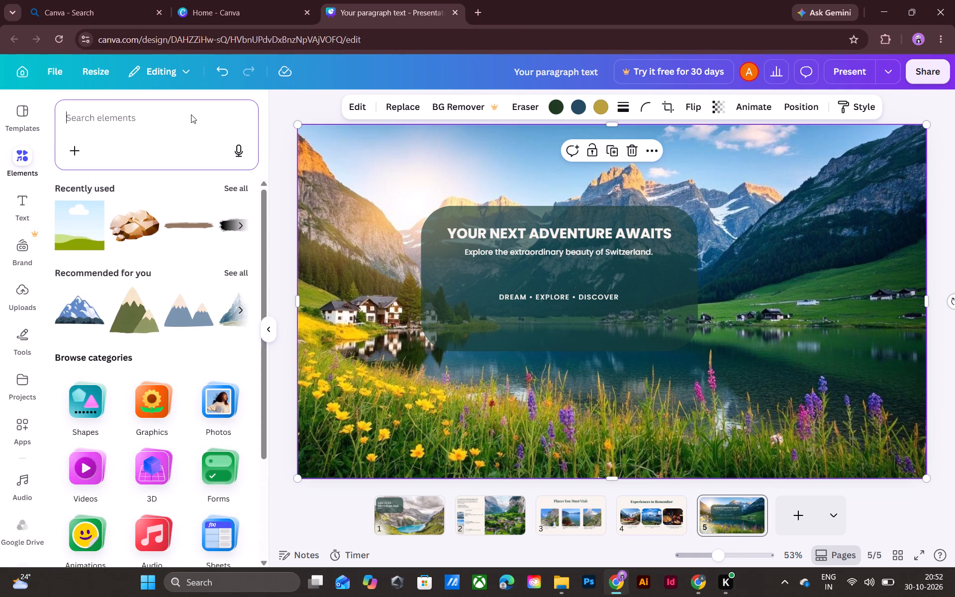
text(ELE)
key(BackSpace)
key(BackSpace)
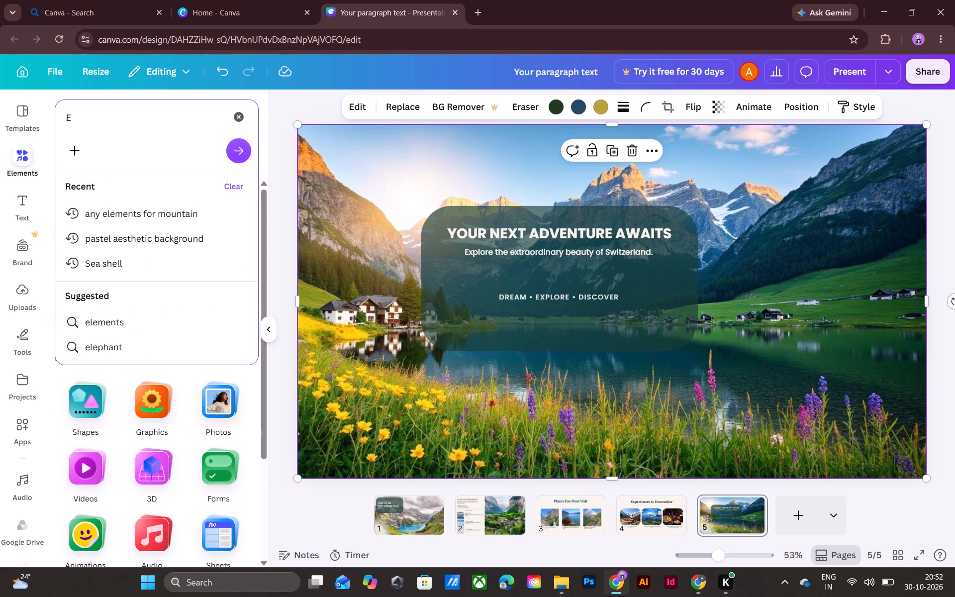
key(BackSpace)
key(BackSpace)
text(LINR)
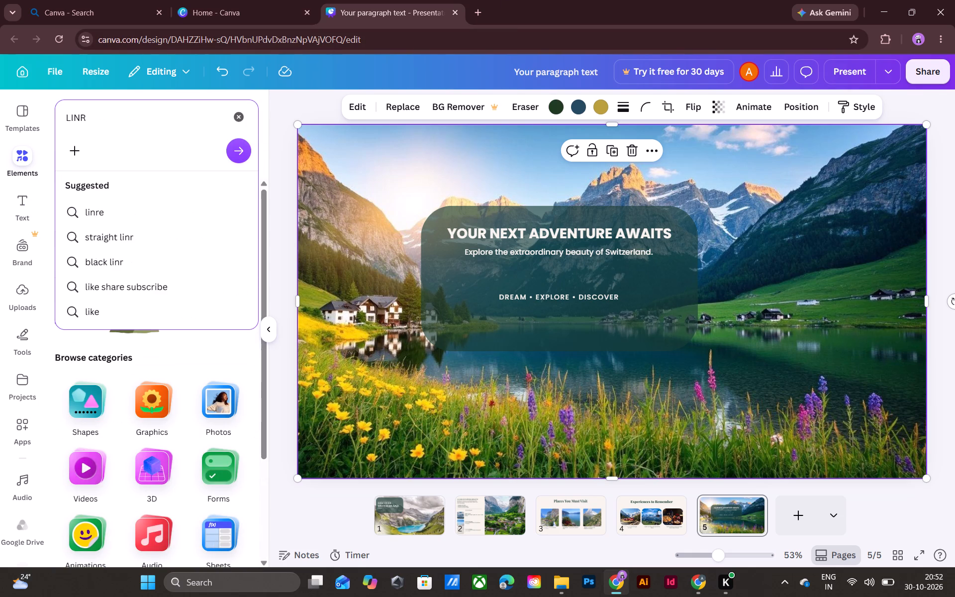
key(BackSpace)
key(e)
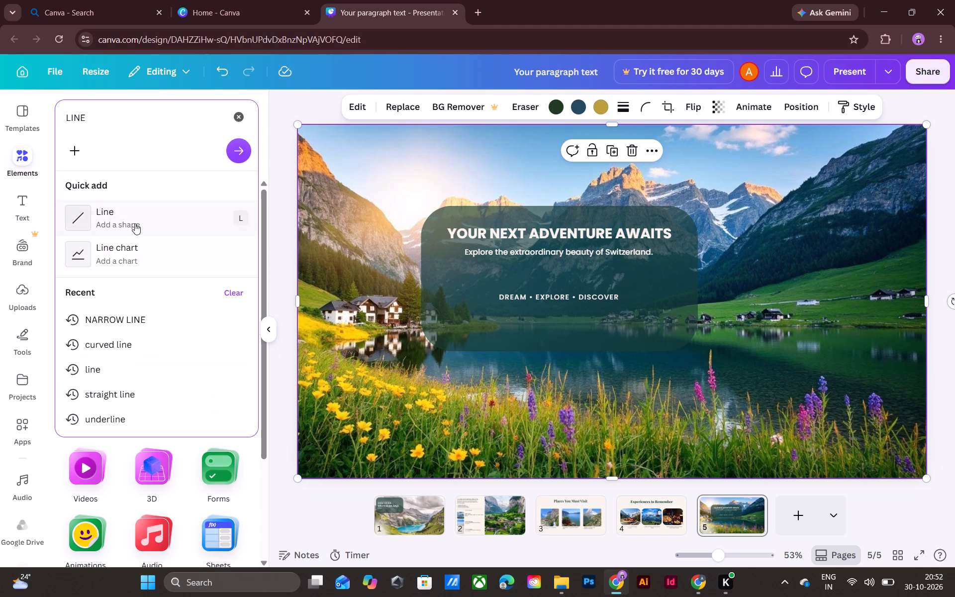
click(135, 223)
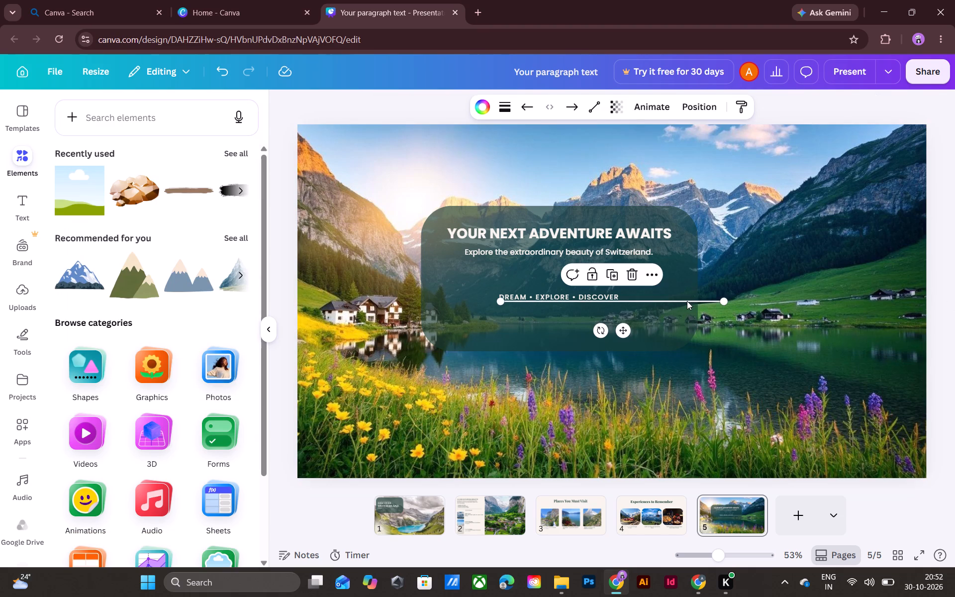
Place the line centred in the green panel, just beneath the "Explore the extraordinary beauty of Switzerland." text.
click(687, 301)
click(550, 444)
drag(672, 300, 614, 272)
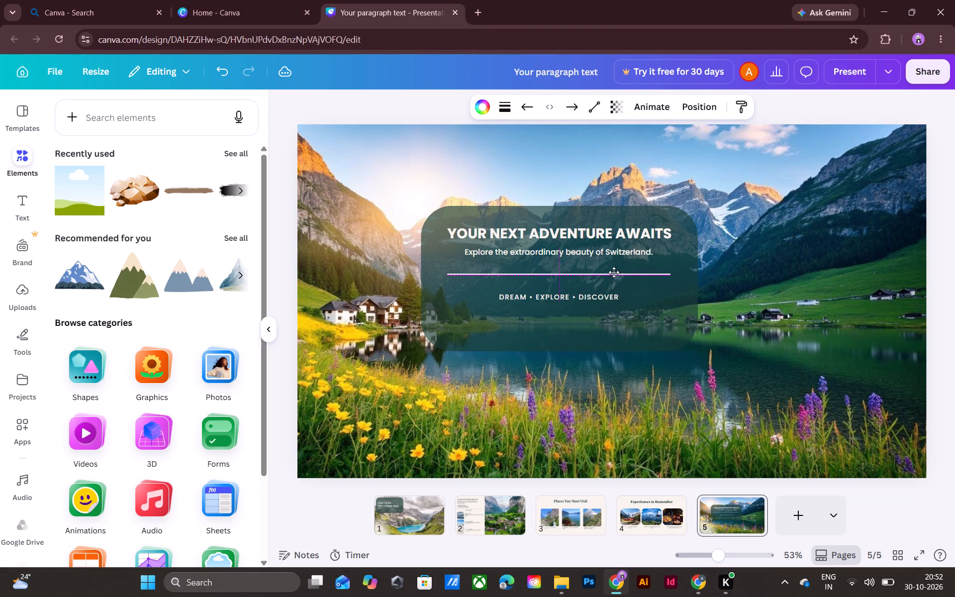
drag(614, 272, 614, 269)
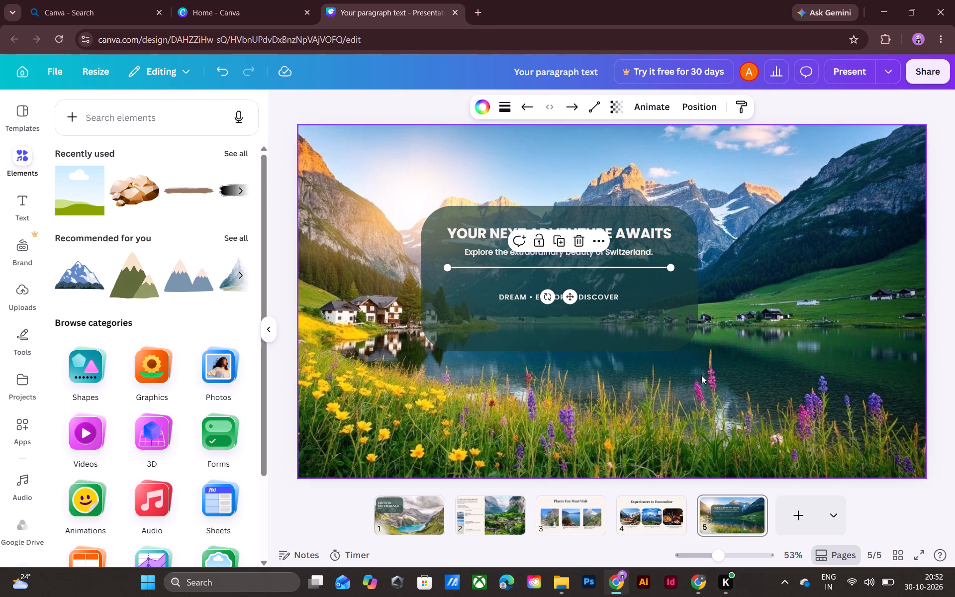
click(702, 375)
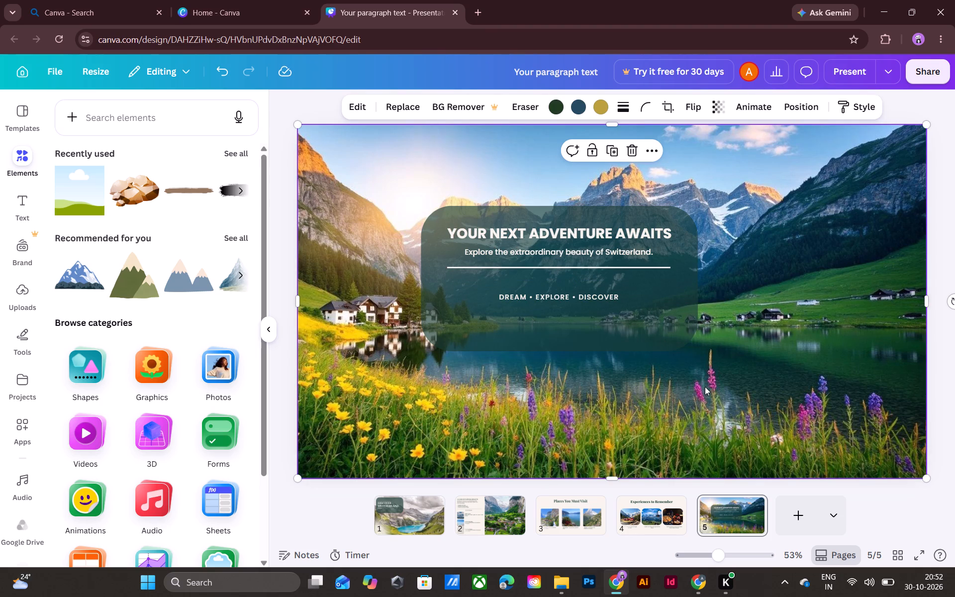
click(539, 294)
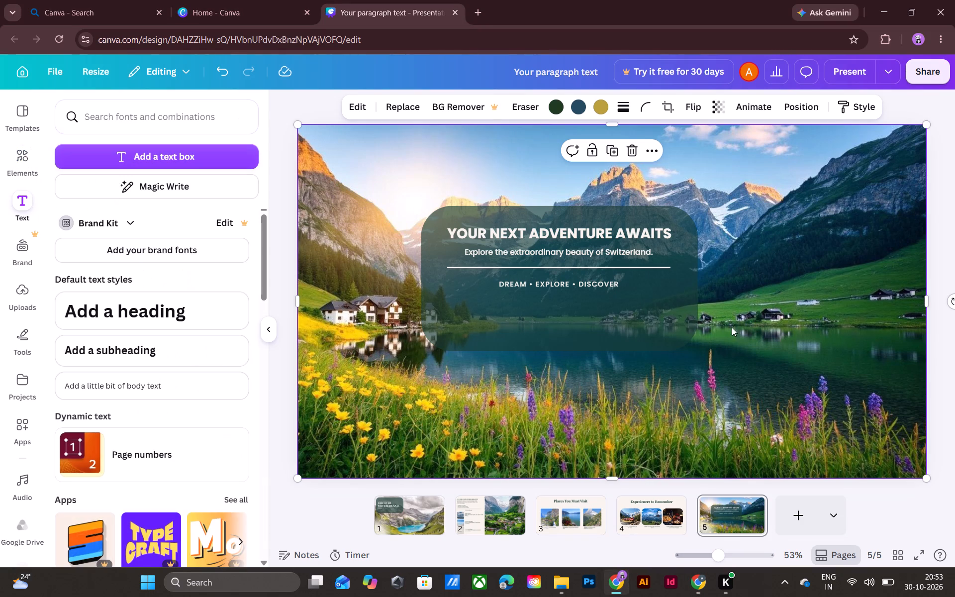
click(199, 146)
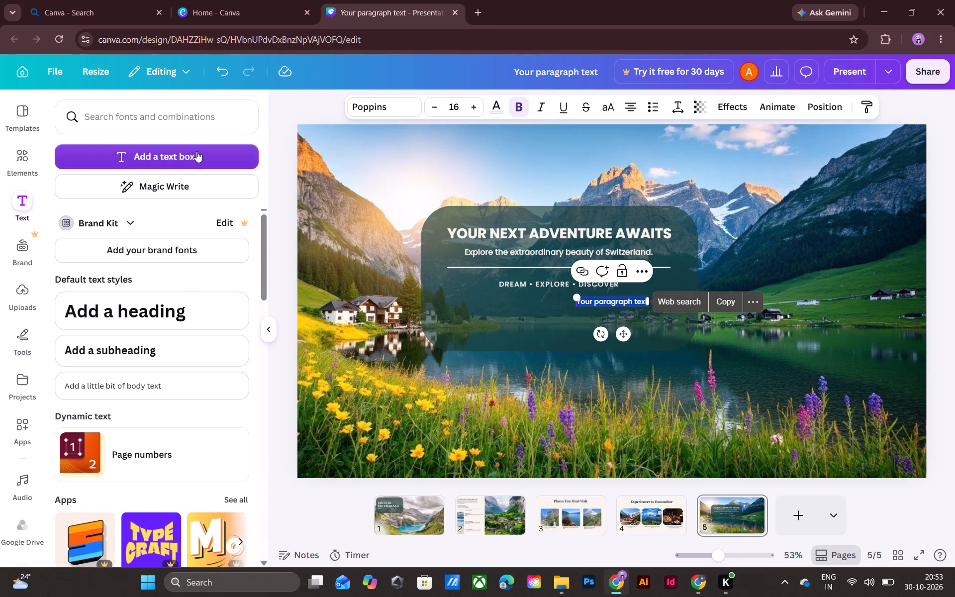
key(ctrl+v)
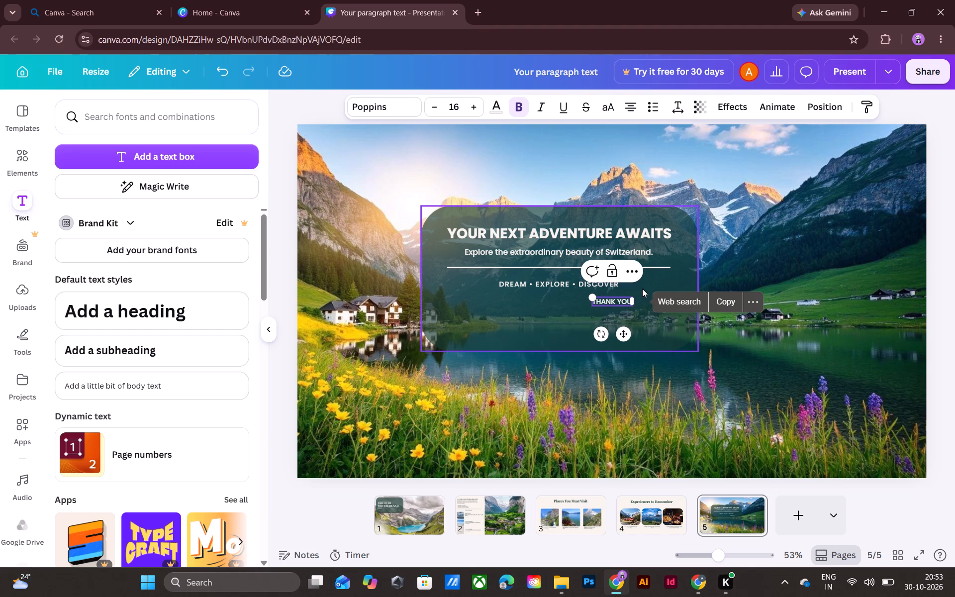
Set the "THANK YOU" text to size 27 in Poppins SemiBold.
key(ctrl+a)
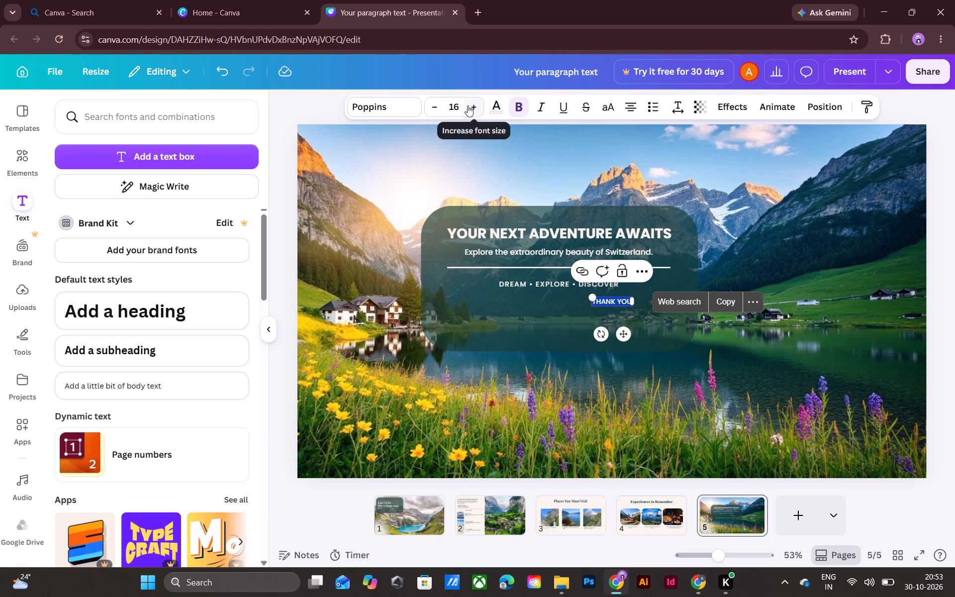
triple_click(476, 106)
triple_click(476, 106)
triple_click(476, 106)
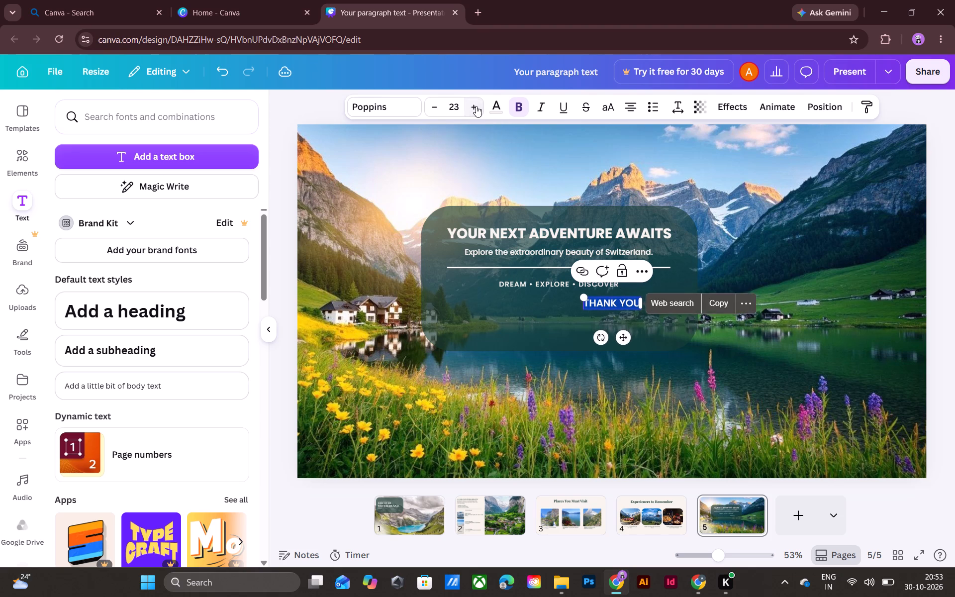
double_click(477, 106)
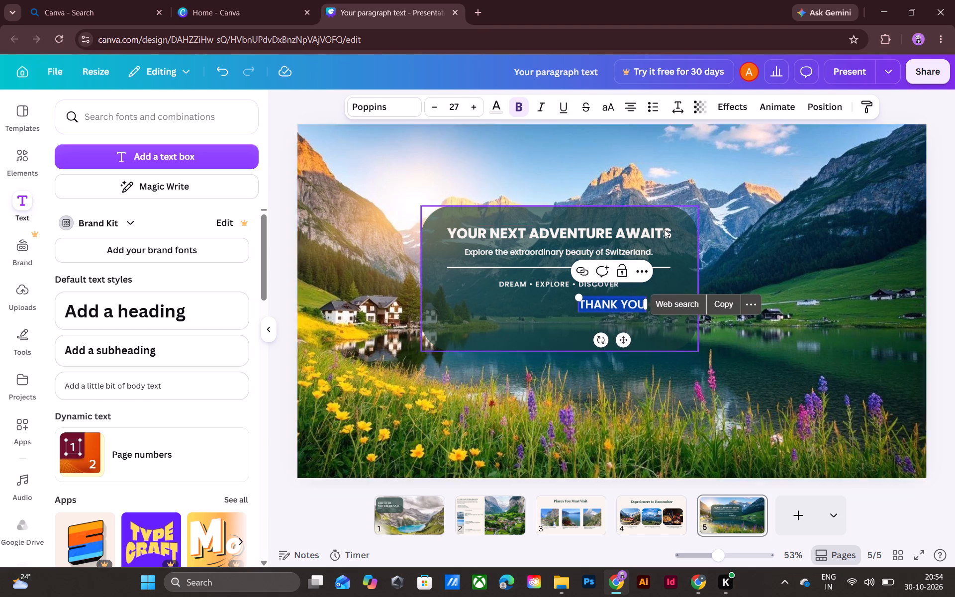
click(404, 102)
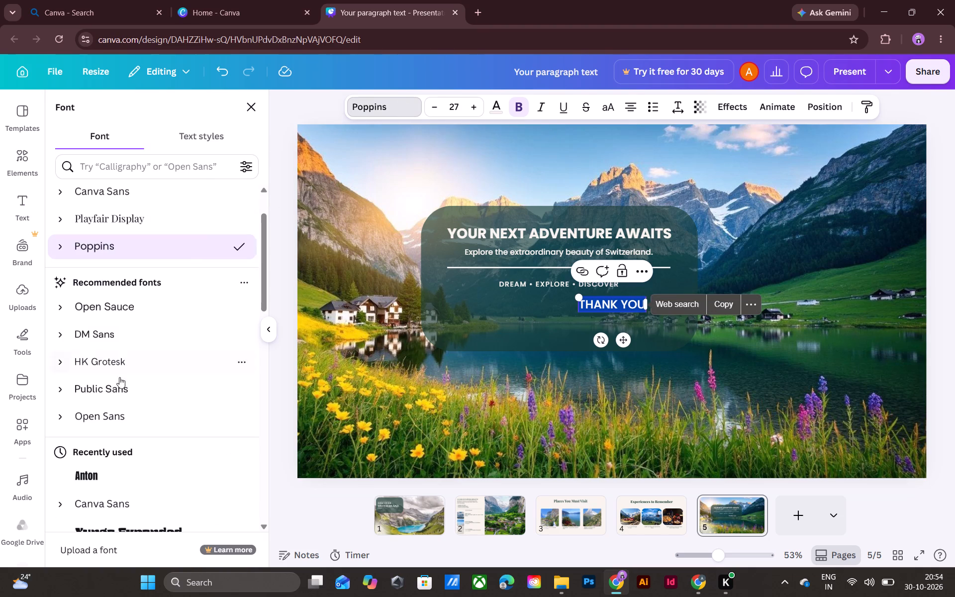
click(61, 249)
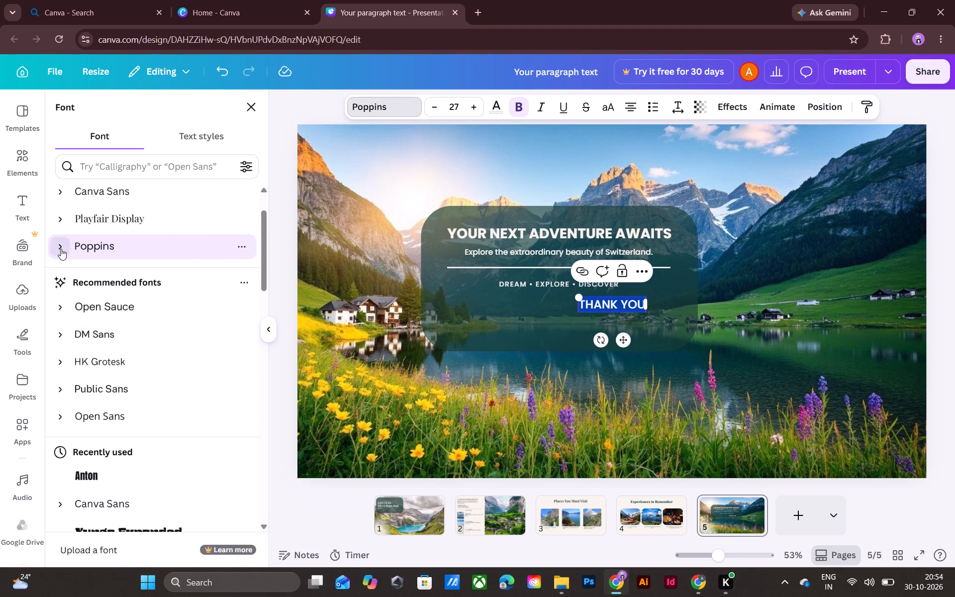
click(119, 407)
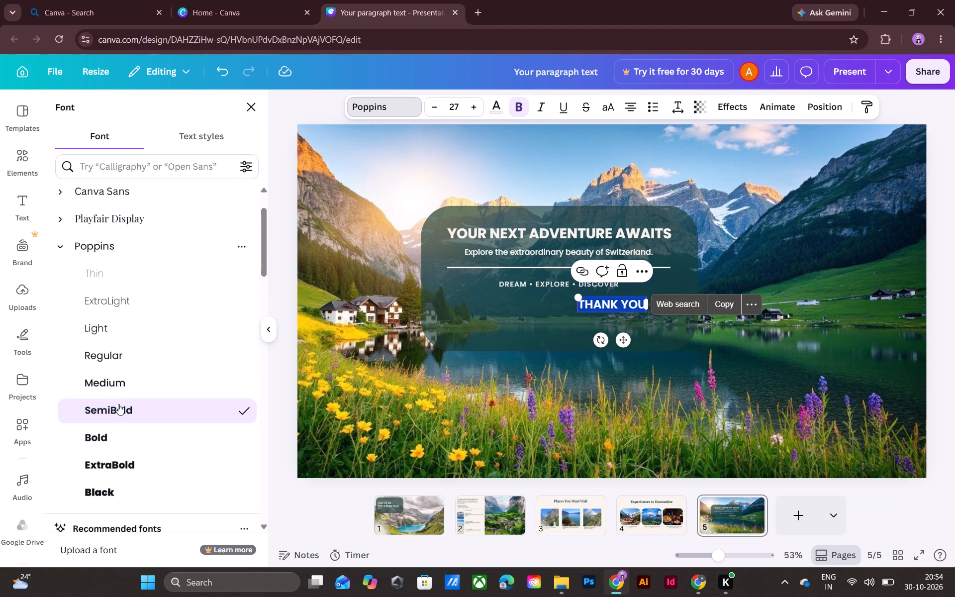
click(355, 404)
Place the "THANK YOU" text centred beneath the "DREAM • EXPLORE • DISCOVER" text in the green panel.
drag(604, 308, 556, 322)
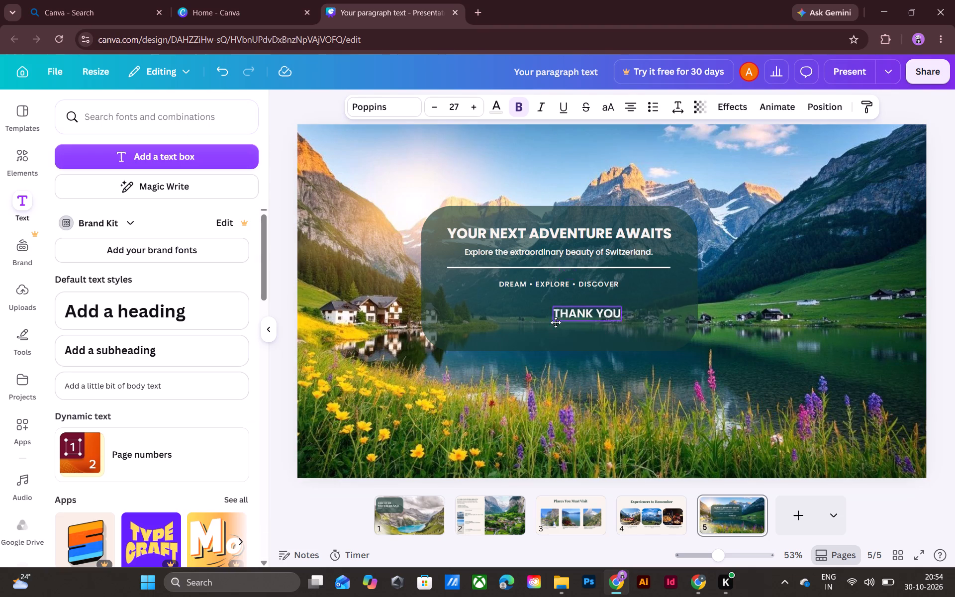
drag(556, 322, 551, 308)
click(507, 399)
Shorten the green panel from its bottom edge to just below "THANK YOU", and bring its left edge slightly inward.
click(550, 343)
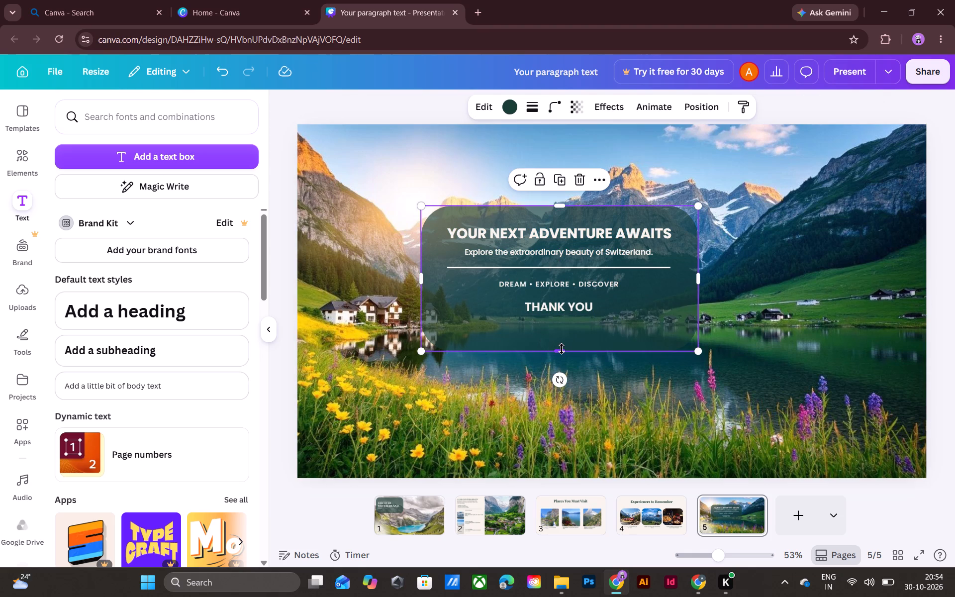
drag(562, 349, 565, 327)
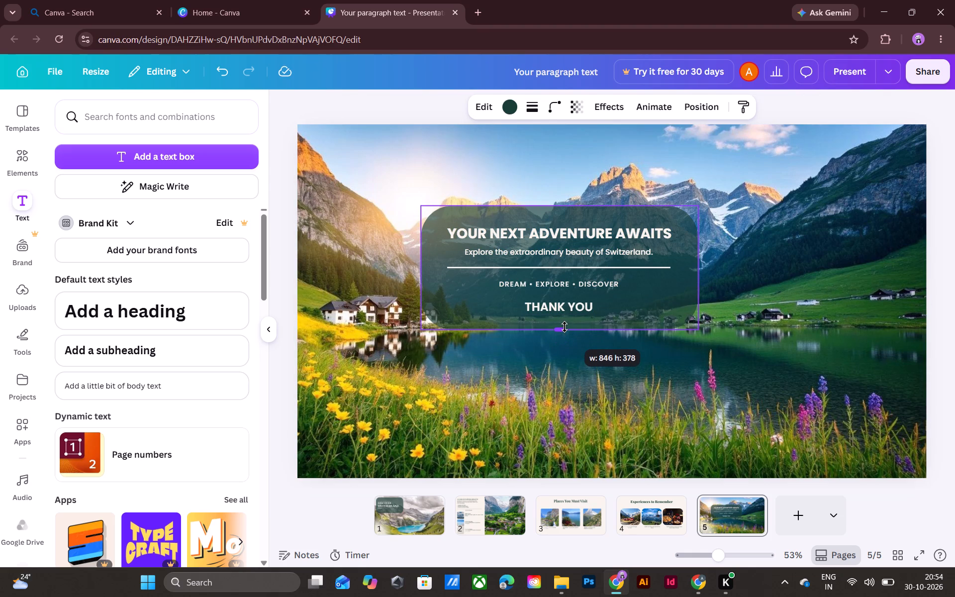
drag(565, 327, 566, 329)
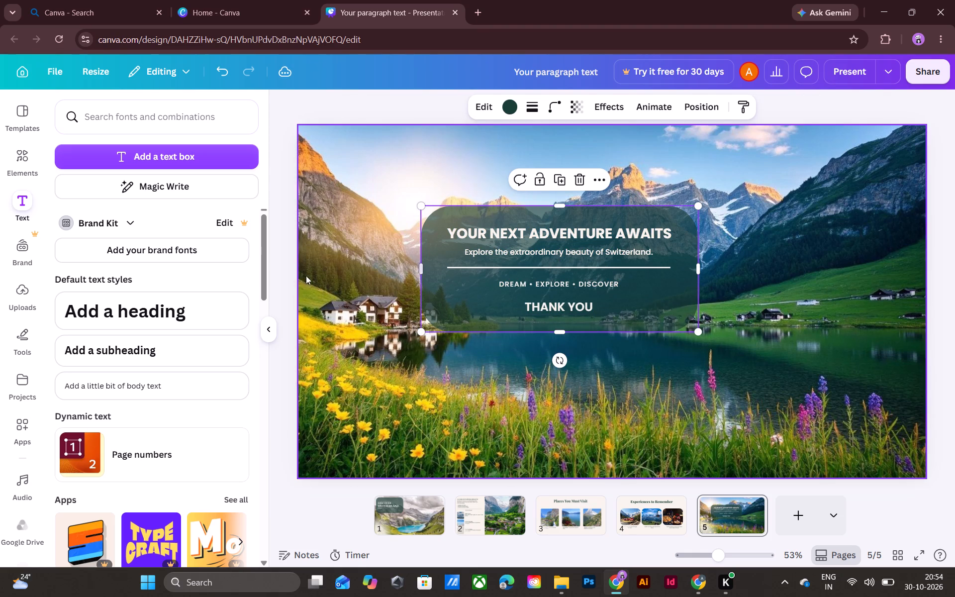
click(425, 268)
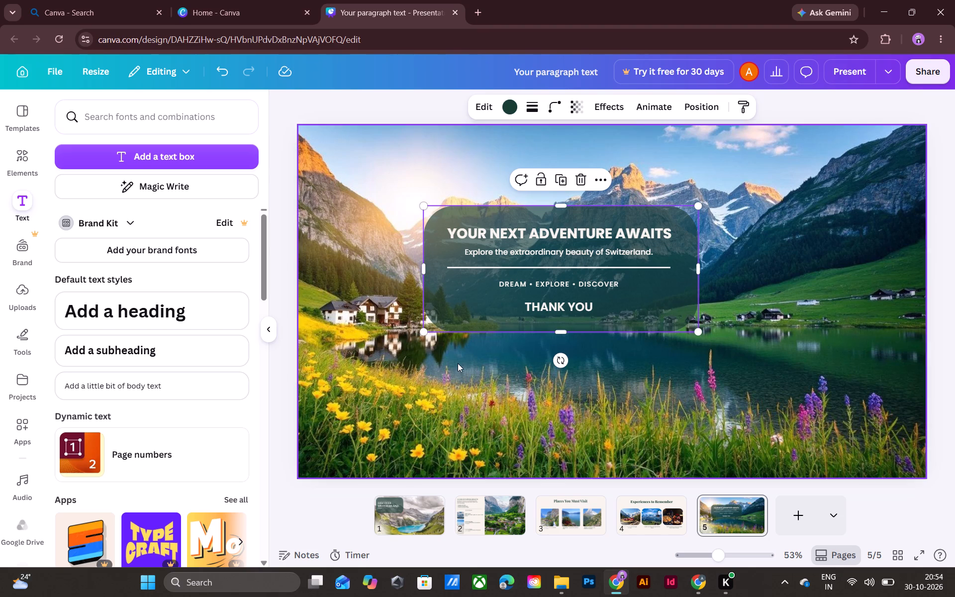
click(458, 363)
Select the heading, Switzerland text, line, "DREAM • EXPLORE • DISCOVER" and "THANK YOU" together, and nudge them slightly down within the green panel.
click(575, 230)
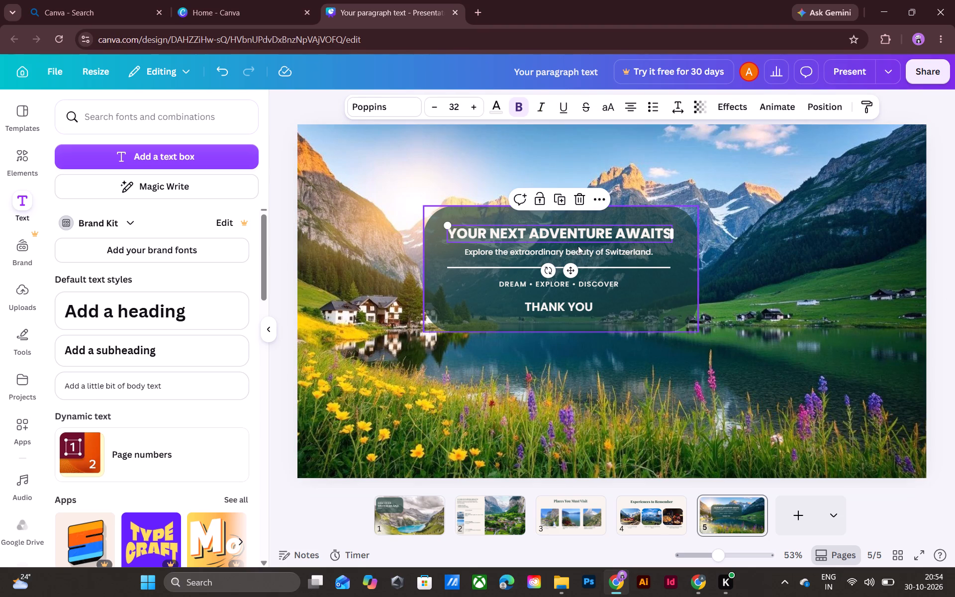
shift+click(578, 246)
shift+click(641, 266)
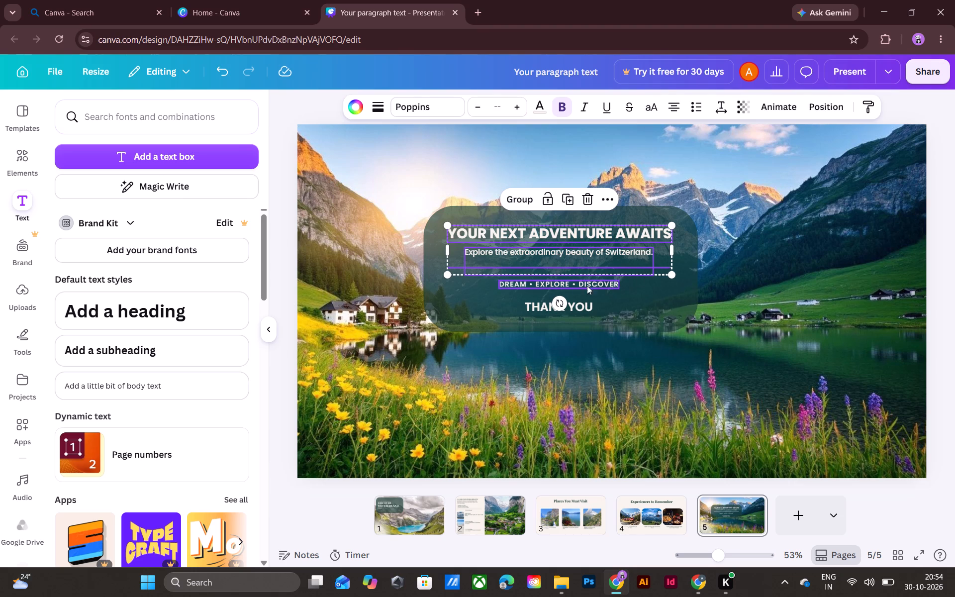
shift+click(575, 284)
shift+click(572, 305)
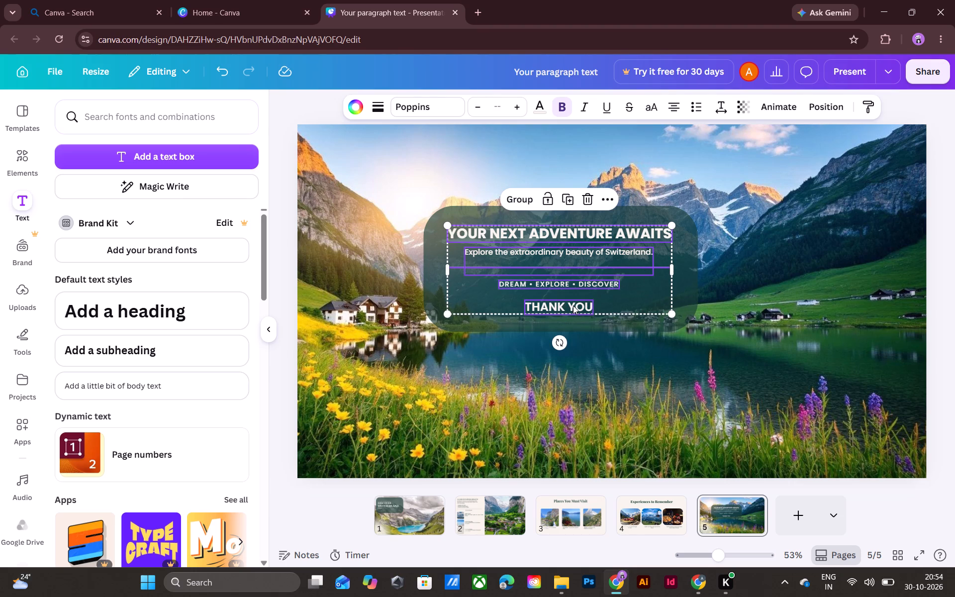
key(Down)
key(Down)
key(Down)
key(Down)
key(Down)
key(Down)
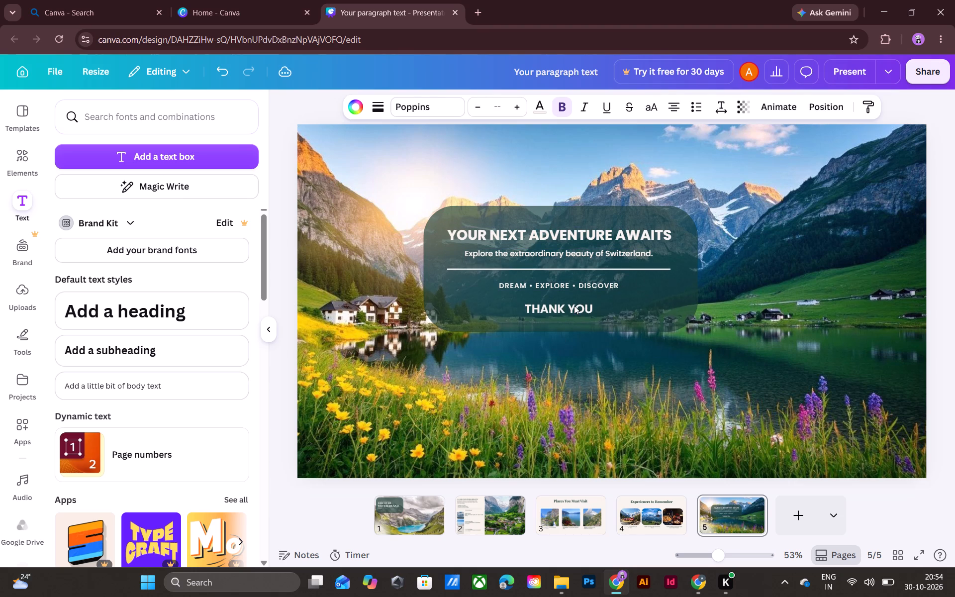
Nudge the selected text lines and divider slightly down and to the right within the green panel.
key(Down)
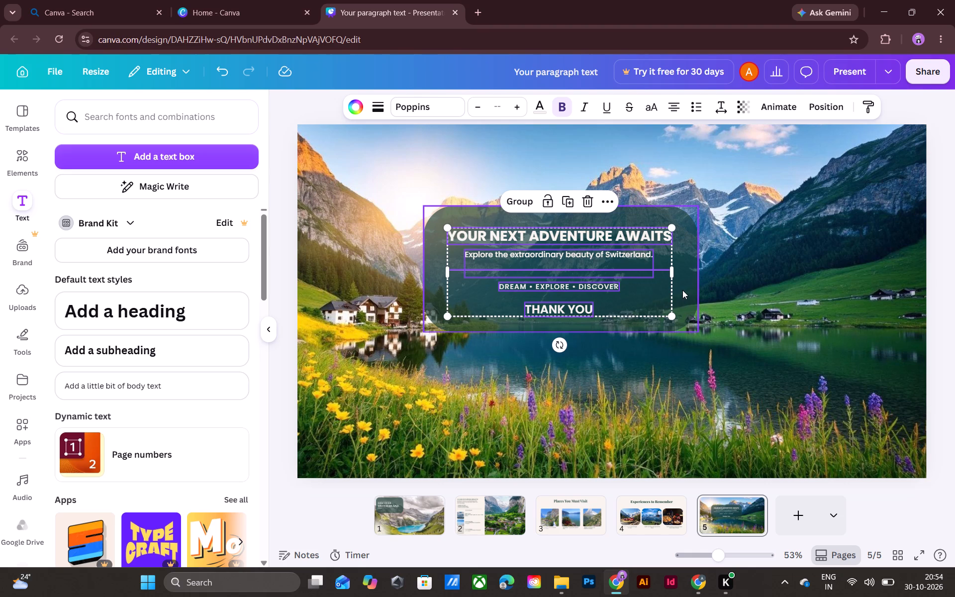
key(Right)
key(Right)
key(Right)
key(Right)
key(Right)
key(Right)
key(Right)
key(Right)
key(Right)
key(Right)
key(Right)
key(Right)
key(Right)
key(Right)
key(Right)
key(Right)
key(Right)
key(Right)
key(Right)
key(Right)
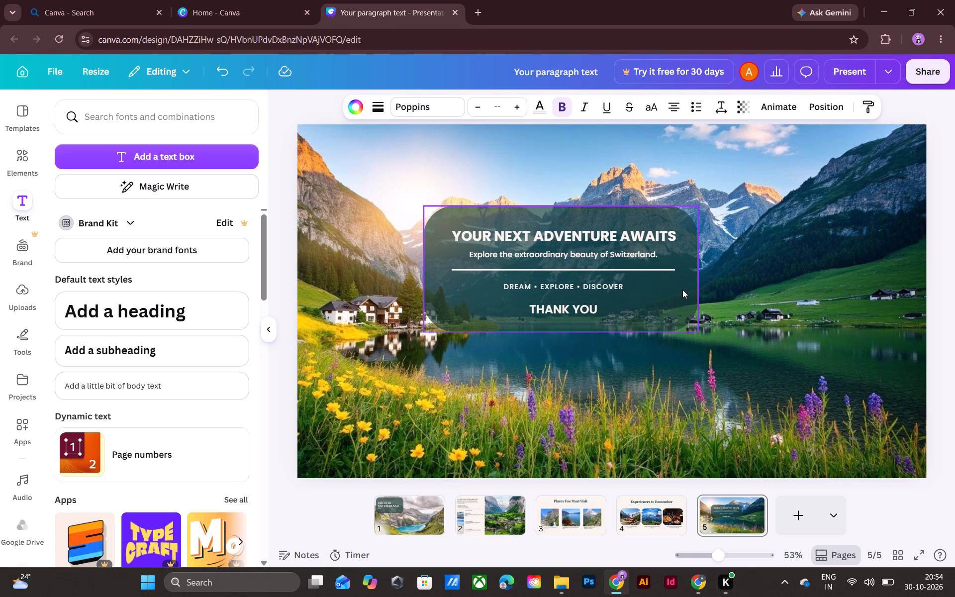
key(Right)
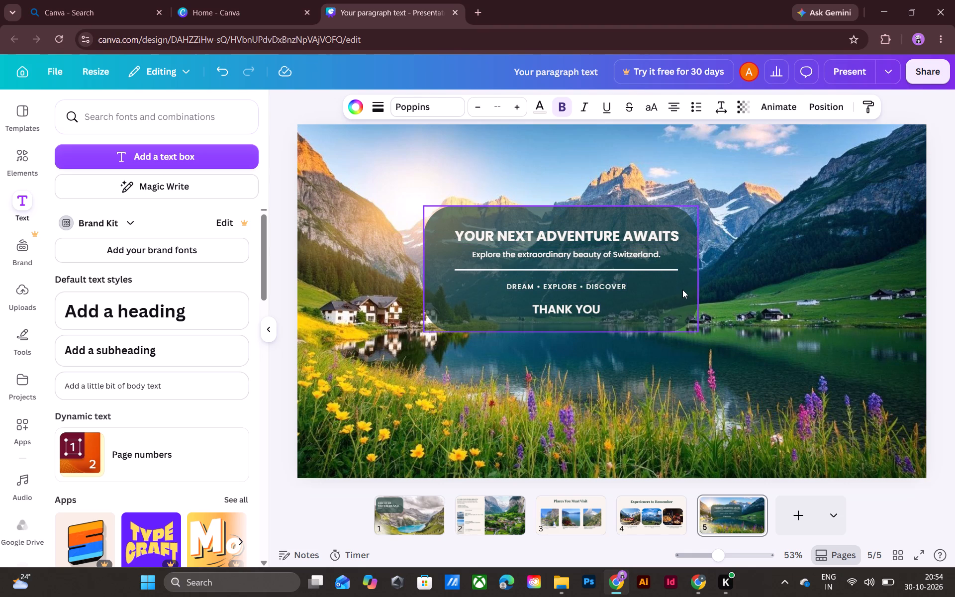
key(Right)
key(Right)
key(Right)
key(Right)
key(Right)
click(744, 295)
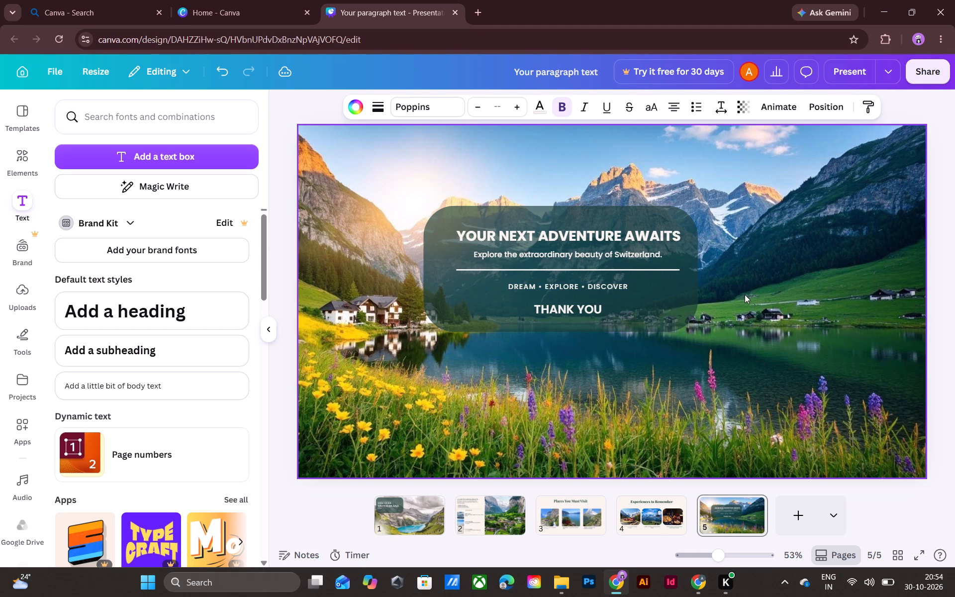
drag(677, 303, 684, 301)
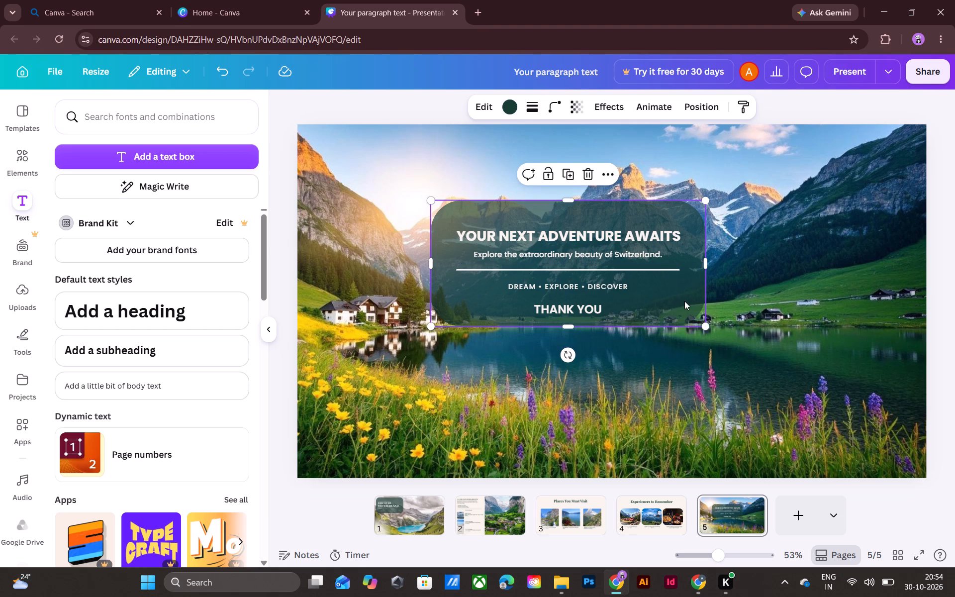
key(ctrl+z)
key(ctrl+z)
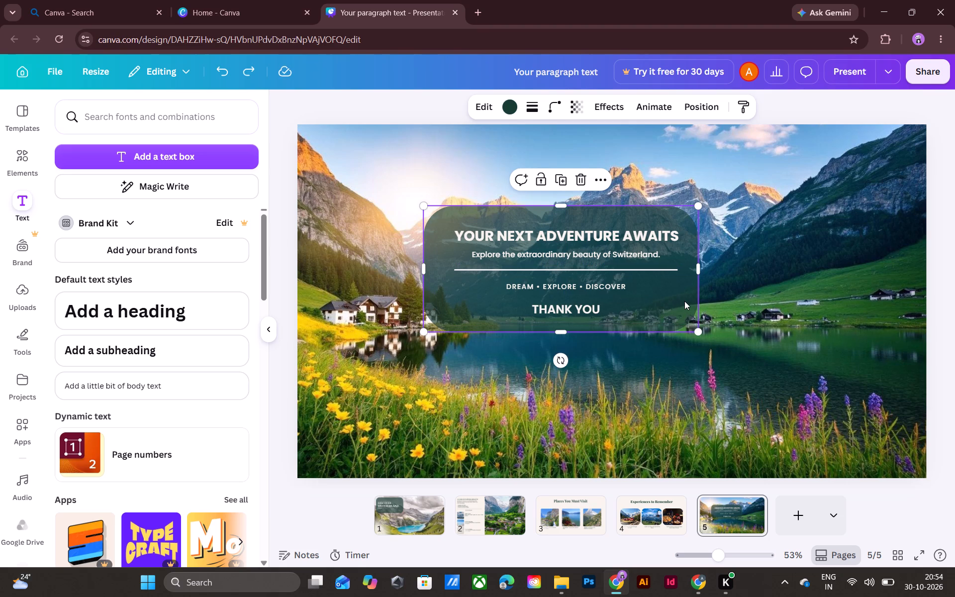
Nudge the green panel slightly to the right so it is centred behind the text lines and divider.
key(Right)
click(682, 298)
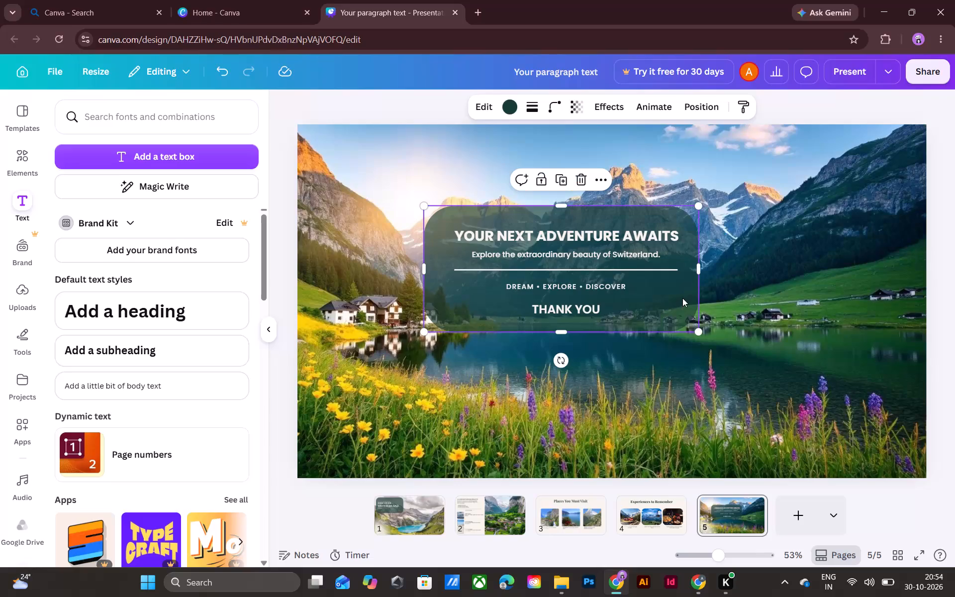
key(Right)
click(683, 298)
key(Right)
key(Right)
key(Right)
key(Right)
key(Right)
key(Right)
key(Right)
key(Right)
key(Right)
key(Right)
key(Right)
key(Right)
key(Right)
key(Right)
key(Right)
key(Right)
key(Right)
key(Right)
key(Right)
key(Right)
key(Right)
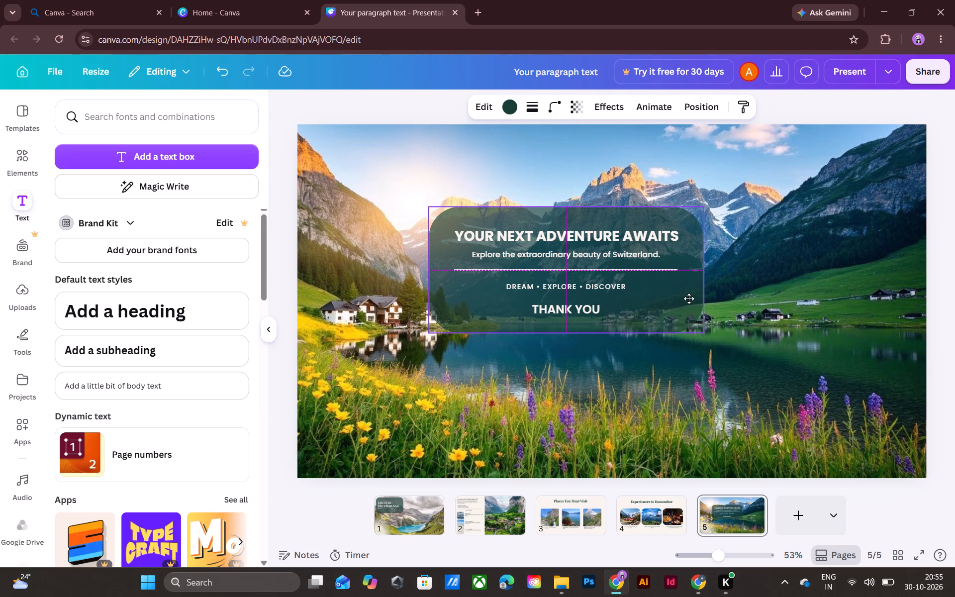
click(702, 376)
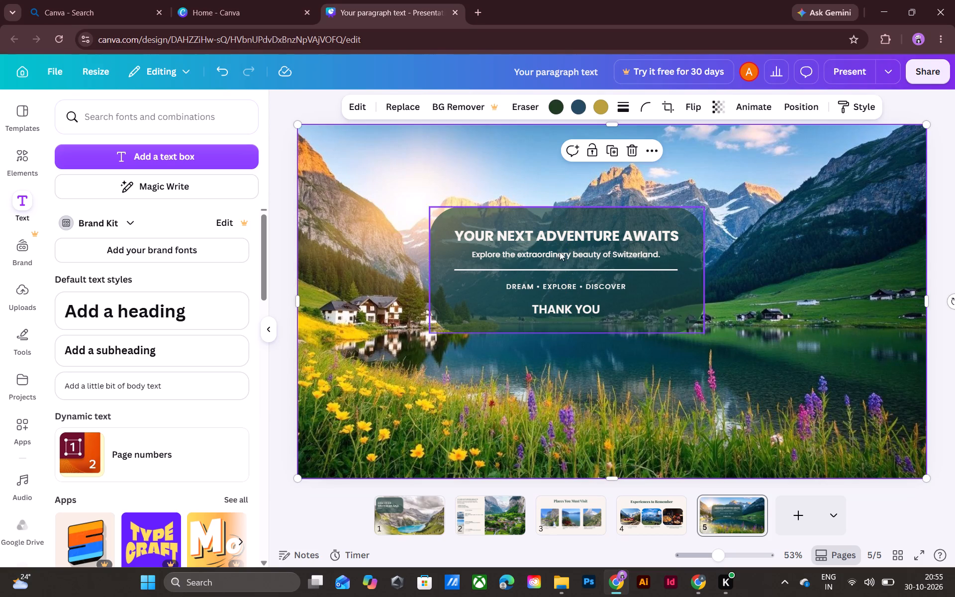
Select the heading, Switzerland text, line, "DREAM • EXPLORE • DISCOVER" and "THANK YOU" together, and nudge them right and down towards the slide's centre.
click(627, 238)
shift+click(627, 256)
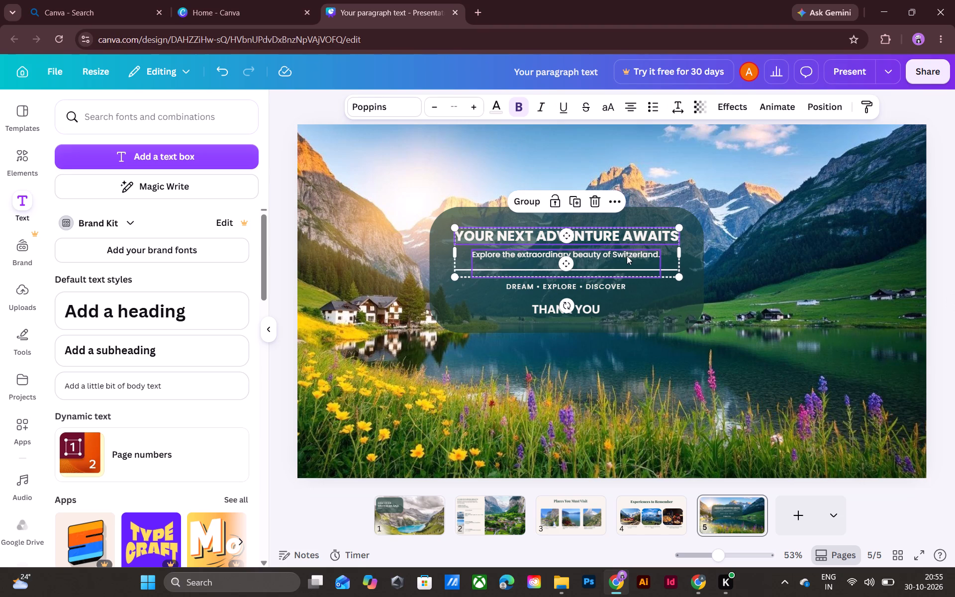
shift+click(629, 270)
shift+click(616, 292)
shift+click(613, 285)
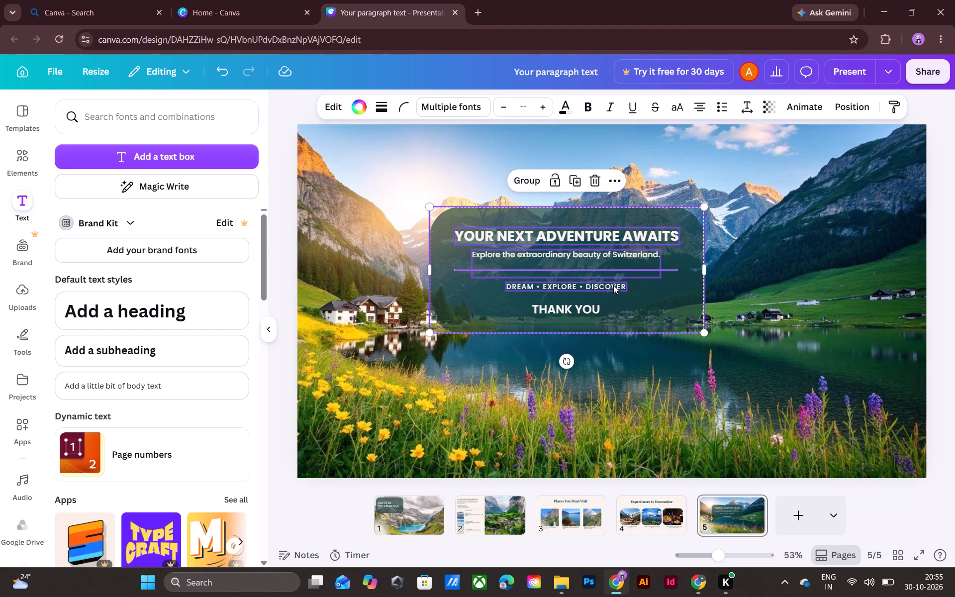
shift+click(602, 311)
shift+click(576, 310)
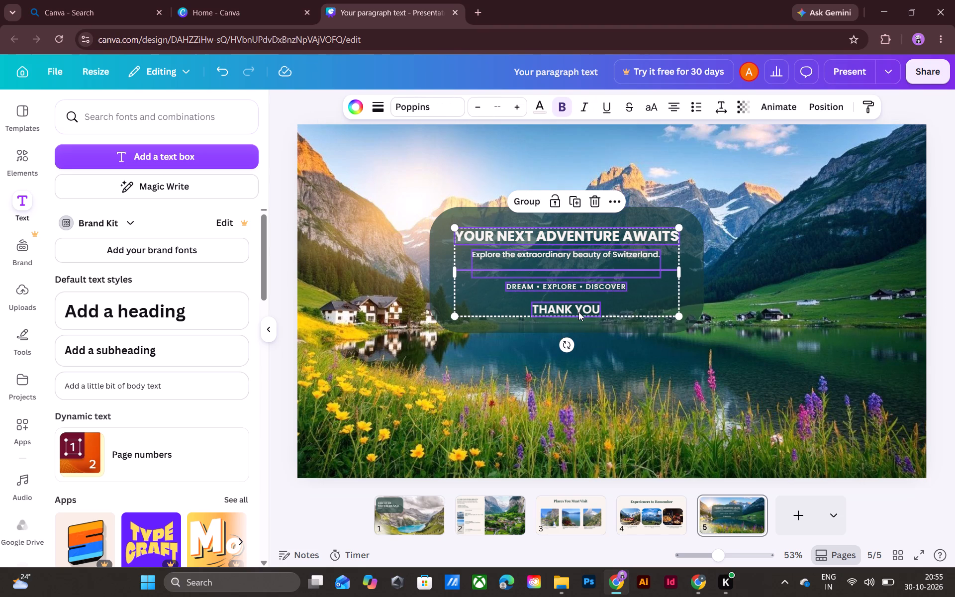
key(Right)
key(Right)
key(Right)
key(Right)
key(Right)
key(Right)
key(Right)
key(Right)
key(Right)
key(Right)
key(Right)
key(Right)
key(Right)
key(Right)
key(Right)
key(Right)
key(Right)
key(Right)
key(Right)
key(Right)
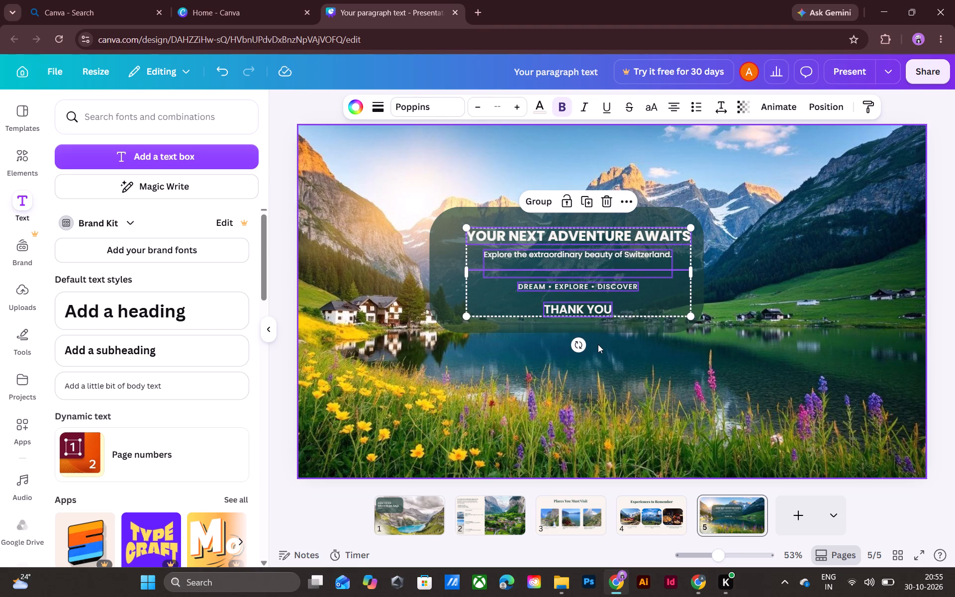
key(Right)
key(Right)
key(Right)
key(Right)
key(Right)
key(Right)
key(Right)
key(Right)
key(Right)
key(Right)
key(Right)
key(Right)
key(Right)
key(Right)
key(Right)
key(Right)
key(Right)
key(Right)
key(Right)
key(Right)
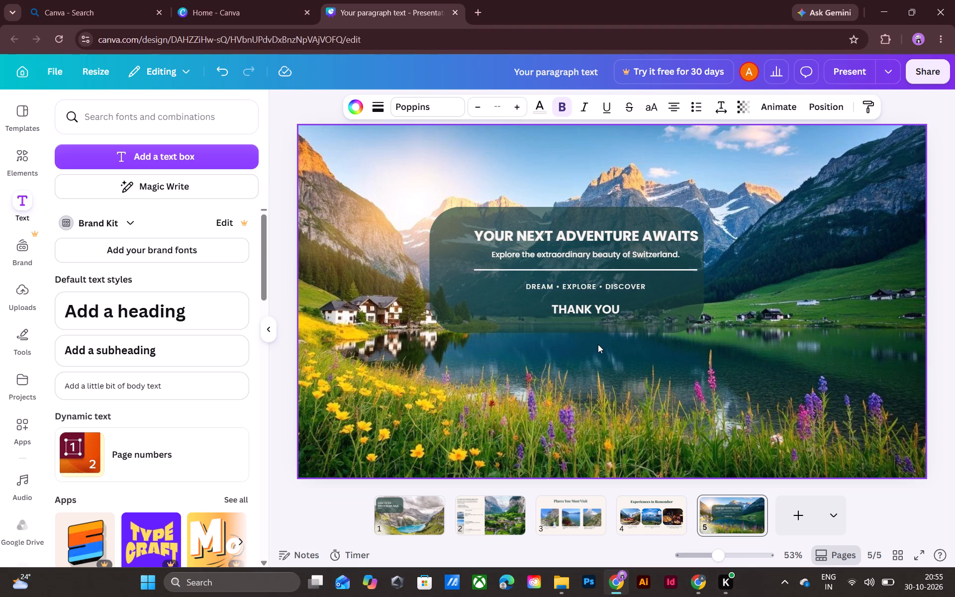
key(Down)
key(Down)
key(Down)
key(Down)
key(Down)
key(Down)
key(Down)
key(Down)
key(Down)
key(Down)
key(Down)
key(Down)
key(Down)
key(Down)
key(Down)
key(Down)
key(Down)
key(Down)
key(Down)
key(Down)
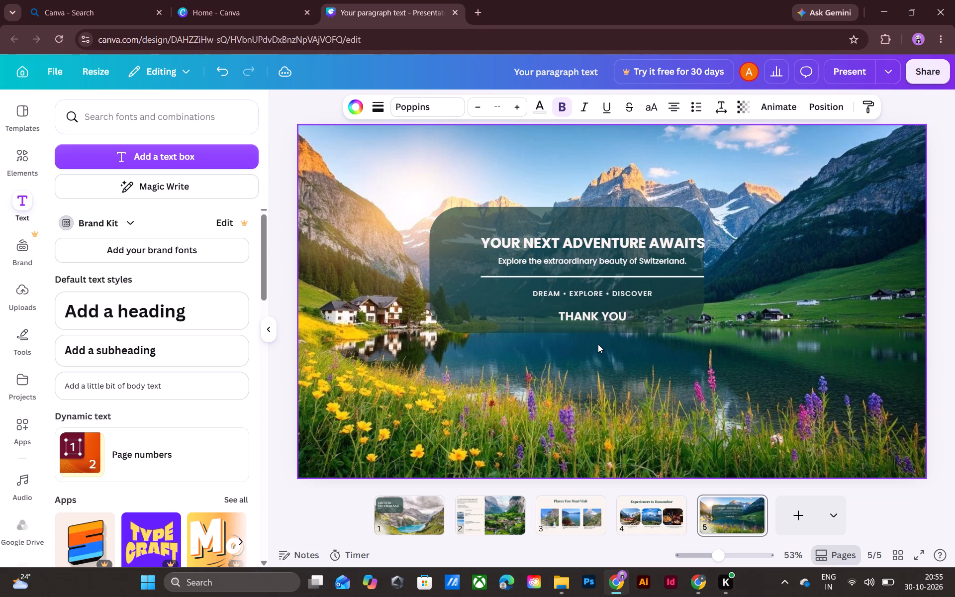
key(Down)
key(Down)
key(Down)
key(Down)
key(Down)
key(Down)
key(Down)
key(Down)
key(Down)
key(Down)
key(Down)
key(Down)
key(Down)
key(Down)
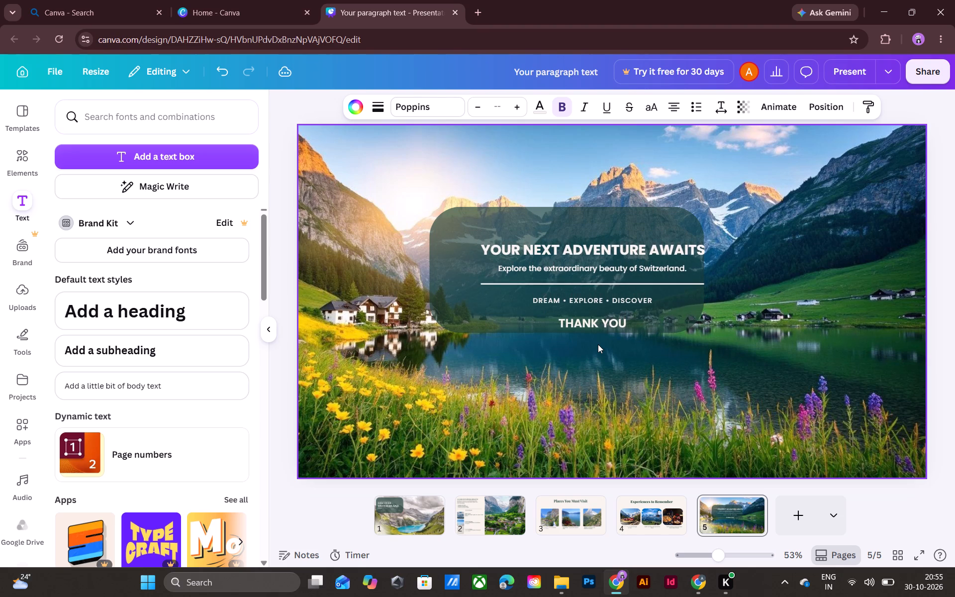
key(Right)
key(Right)
key(Right)
key(Right)
key(Right)
key(Right)
key(Right)
key(Right)
key(Right)
key(Right)
key(Right)
key(Right)
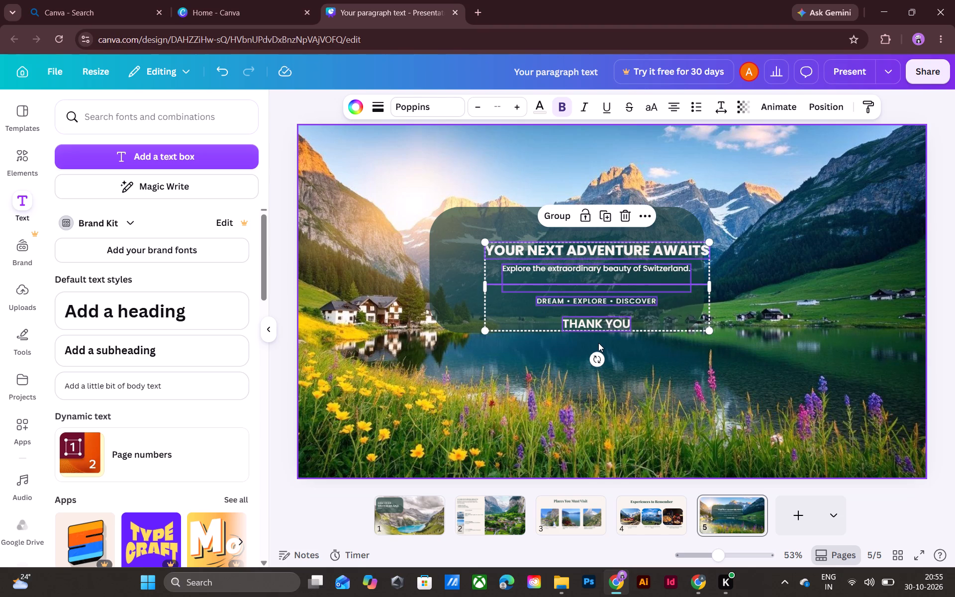
Move the green panel right and down so it sits behind the text, vertically aligned with the divider line.
double_click(500, 218)
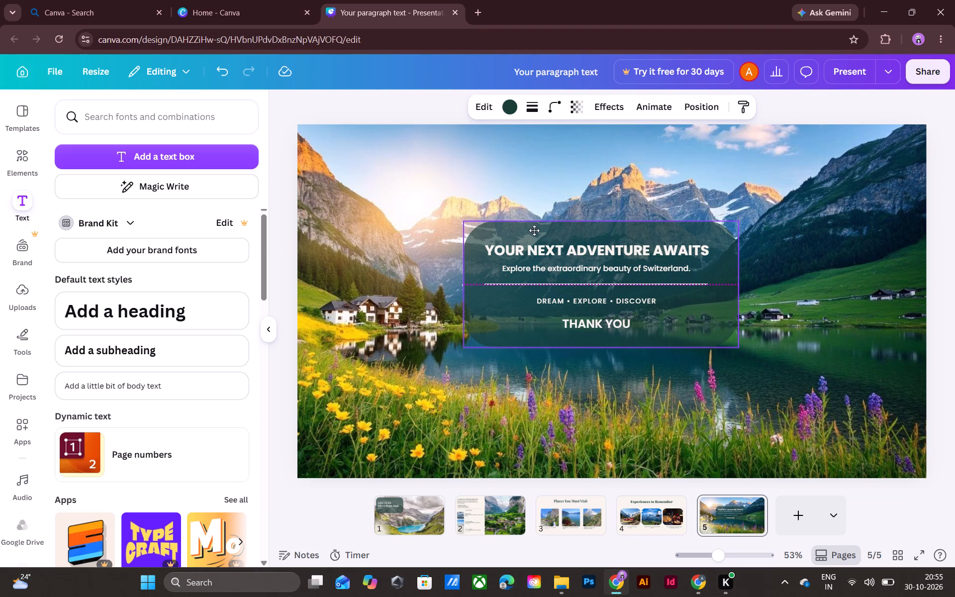
click(563, 403)
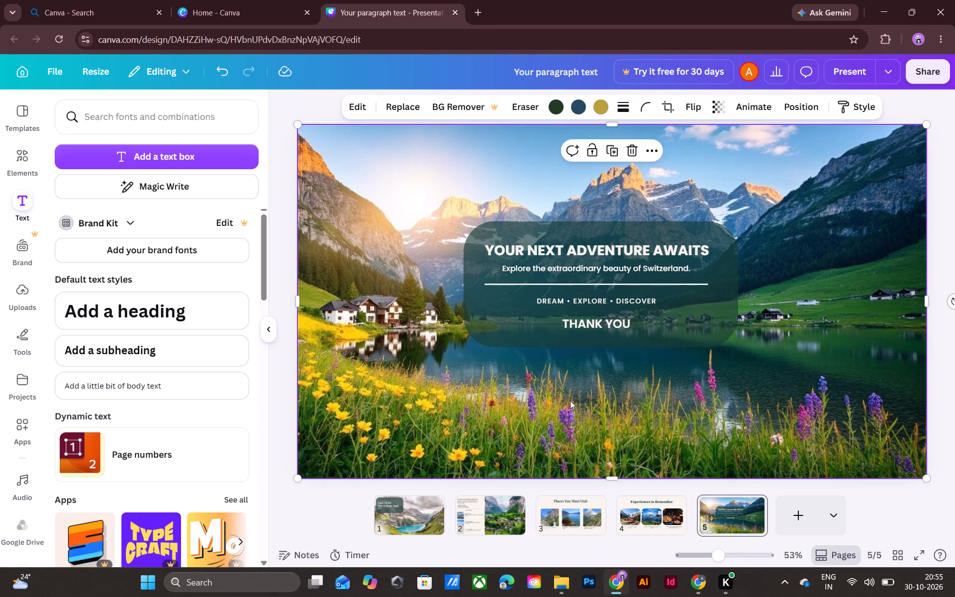
Look through all five slides to check their layouts, ending on slide 5.
click(409, 512)
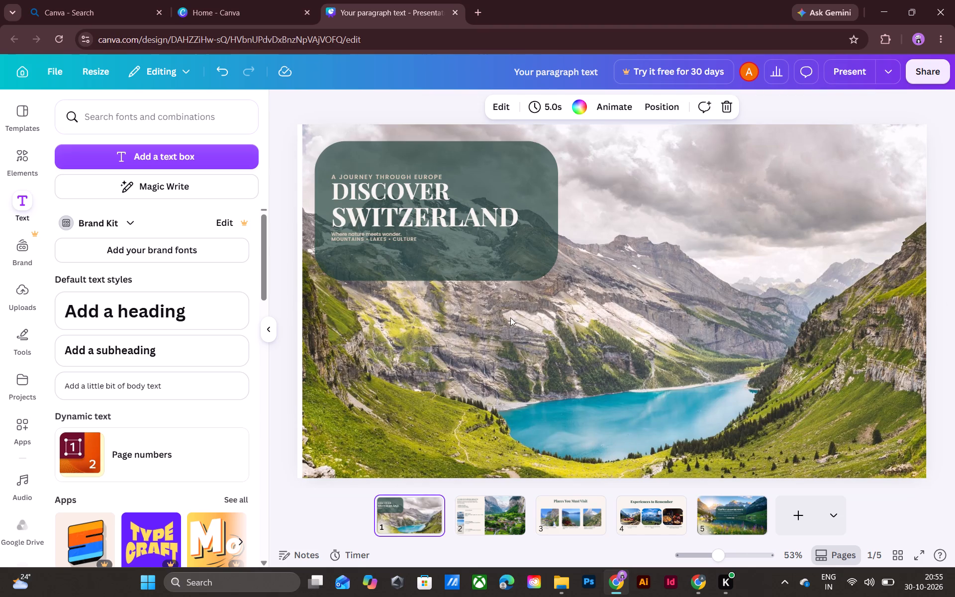
click(715, 519)
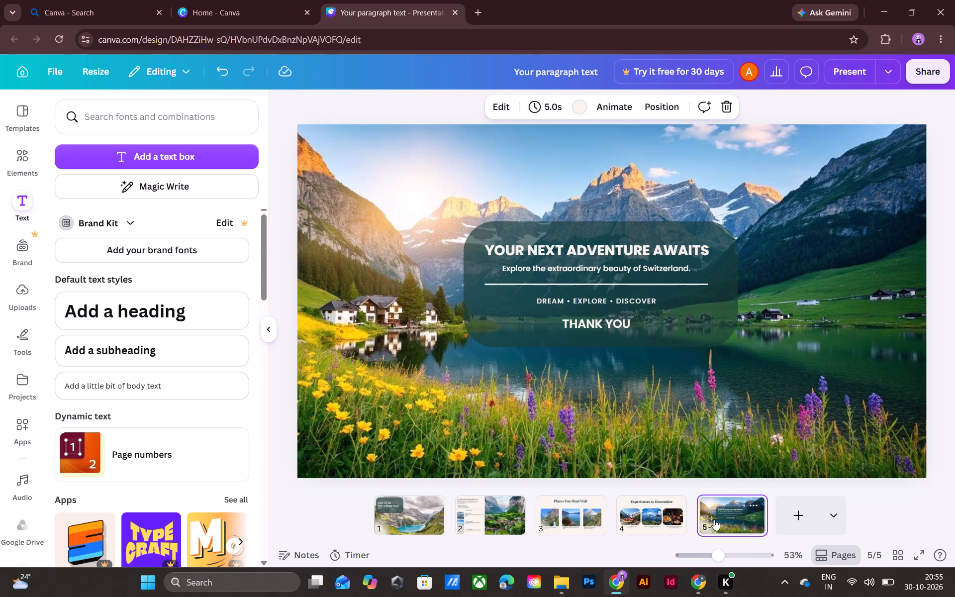
click(665, 524)
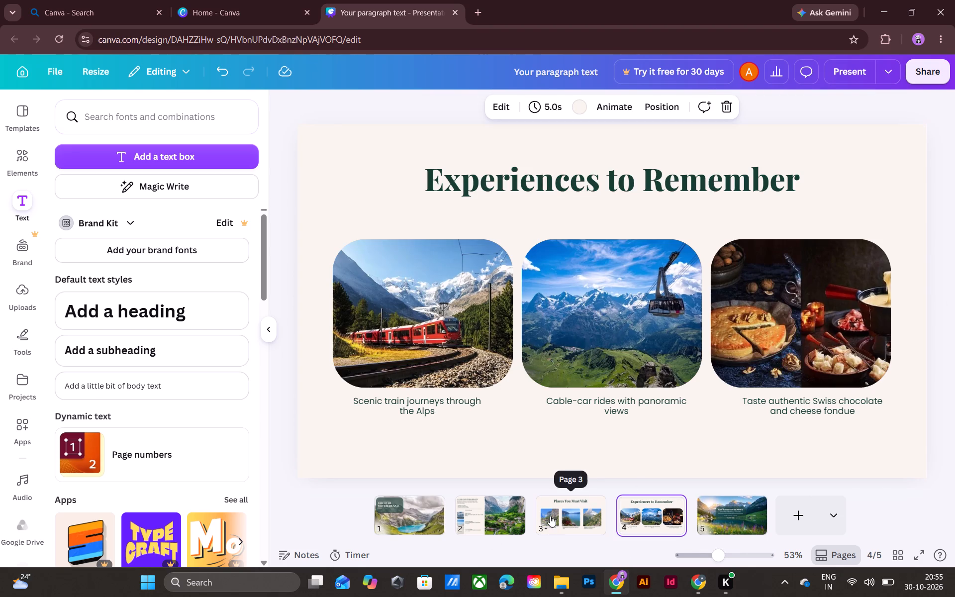
click(570, 518)
click(481, 509)
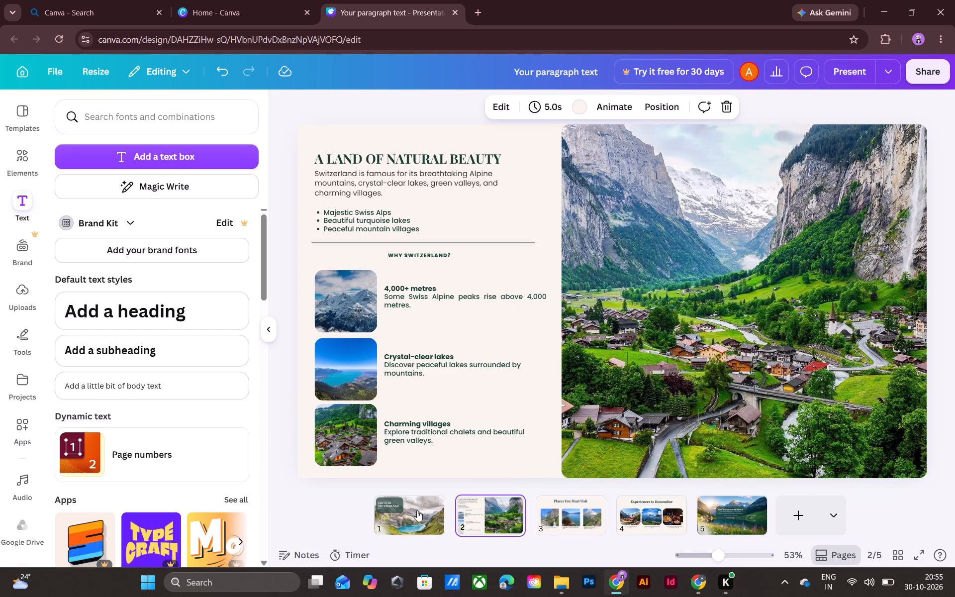
click(379, 510)
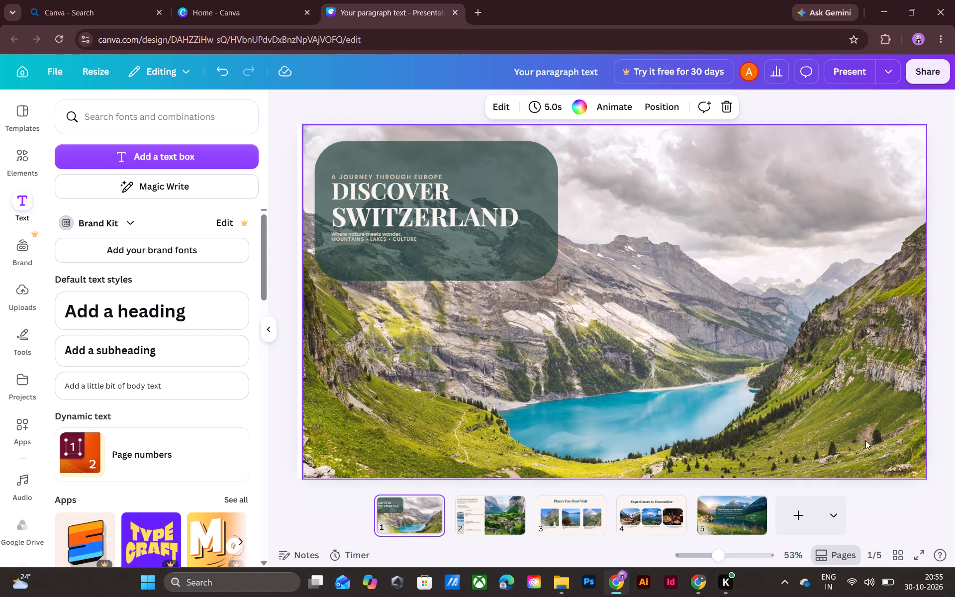
click(748, 530)
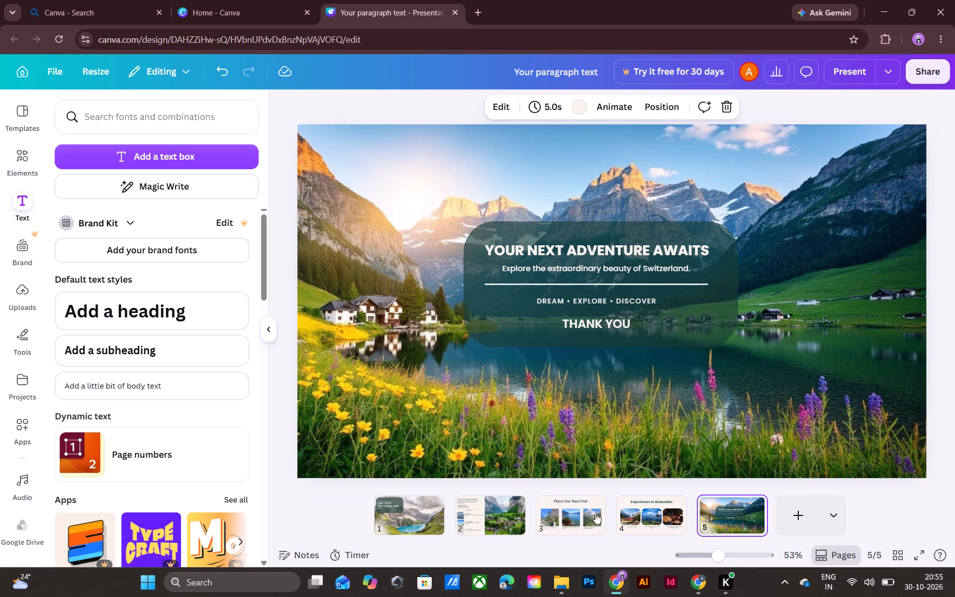